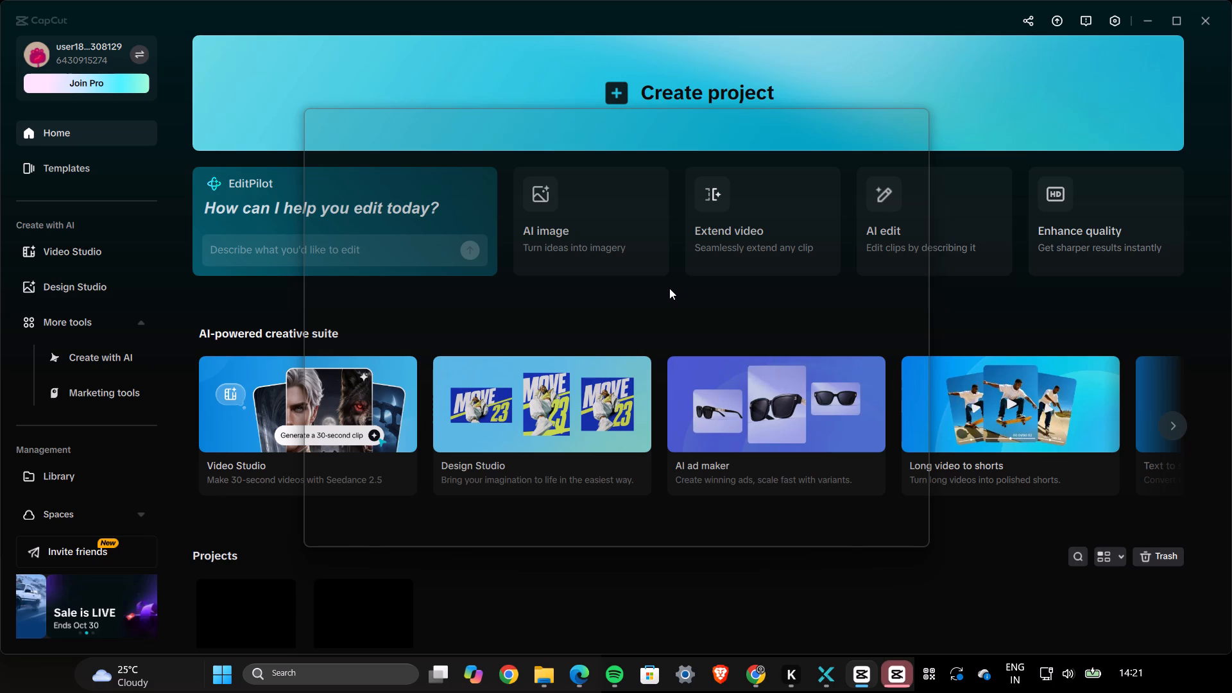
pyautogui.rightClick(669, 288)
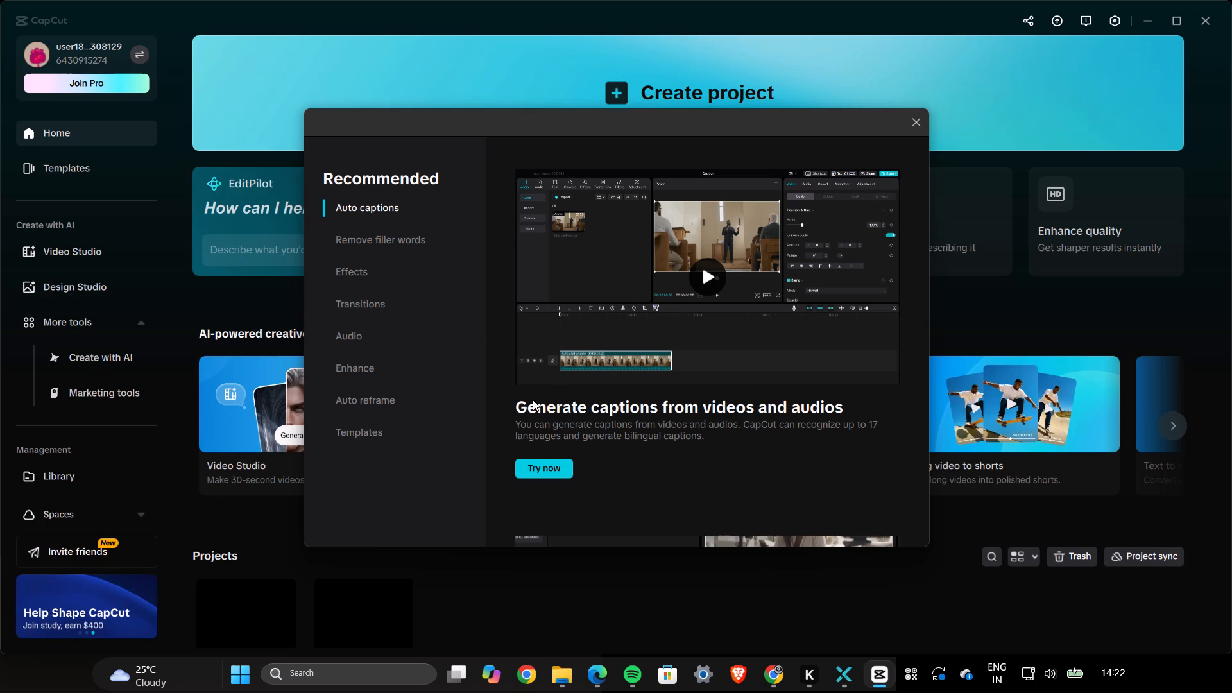
# Look through the recommended feature introductions from Remove filler words to Templates, and retry loading the Templates preview.
pyautogui.click(385, 244)
pyautogui.click(395, 272)
pyautogui.click(388, 291)
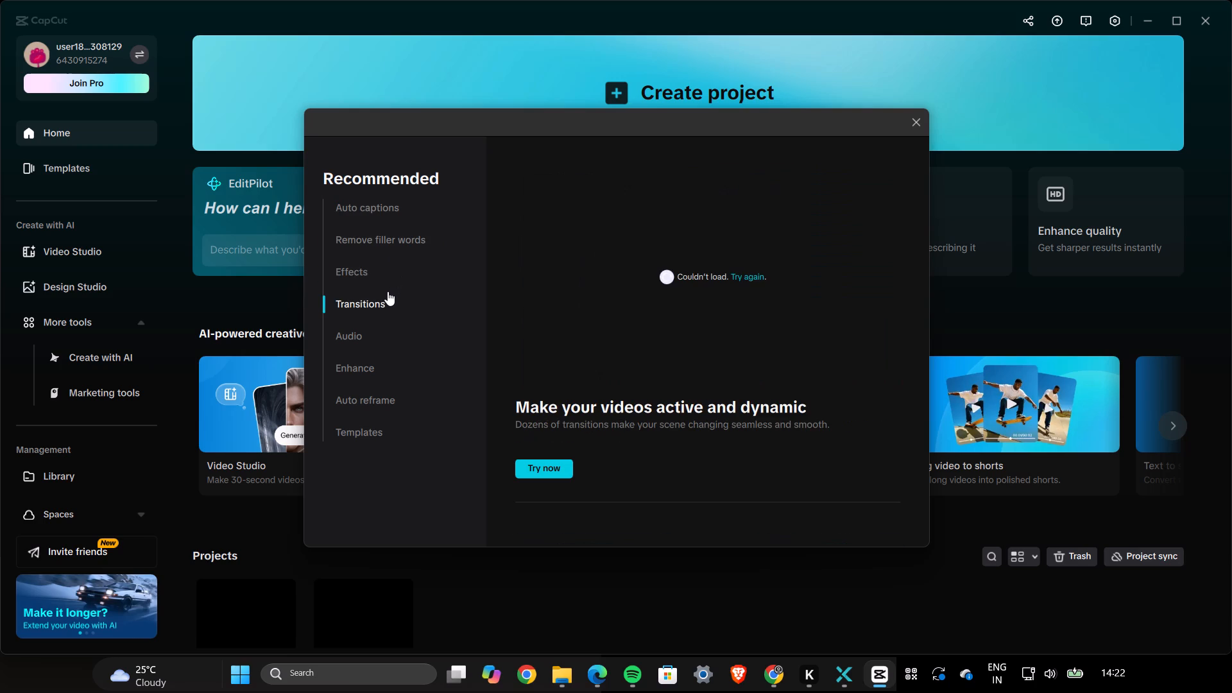
pyautogui.click(379, 361)
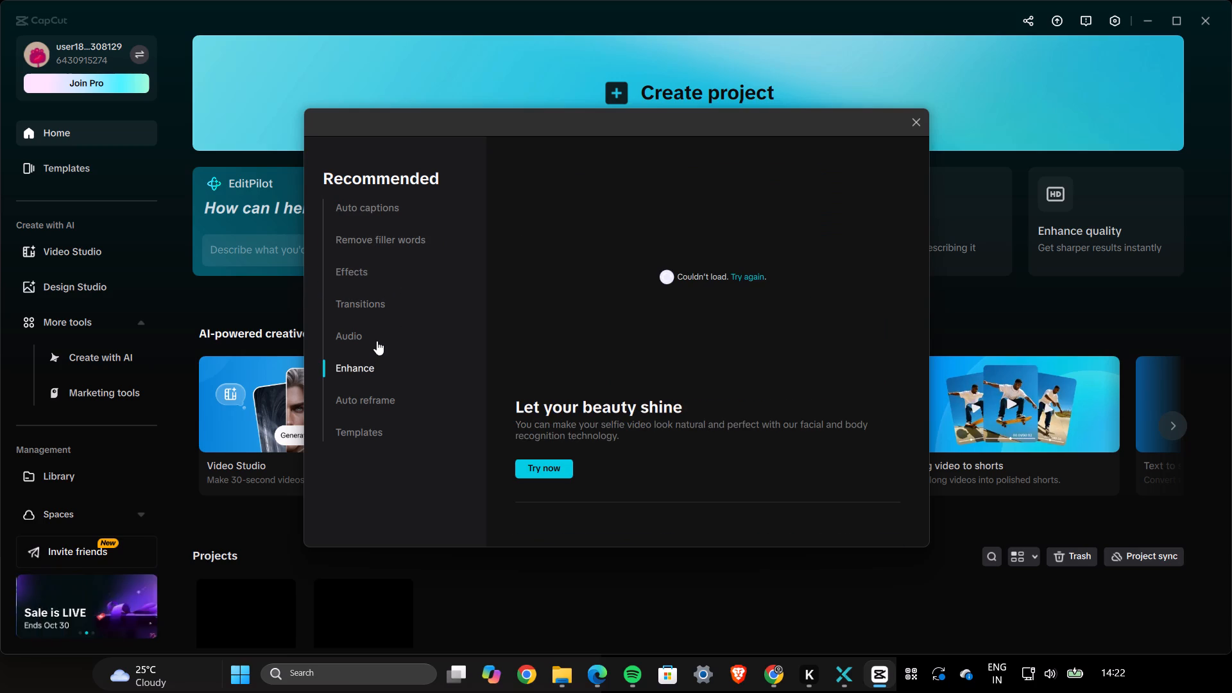
pyautogui.click(377, 341)
pyautogui.click(406, 395)
pyautogui.moveTo(393, 425); pyautogui.dragTo(394, 443)
pyautogui.click(399, 441)
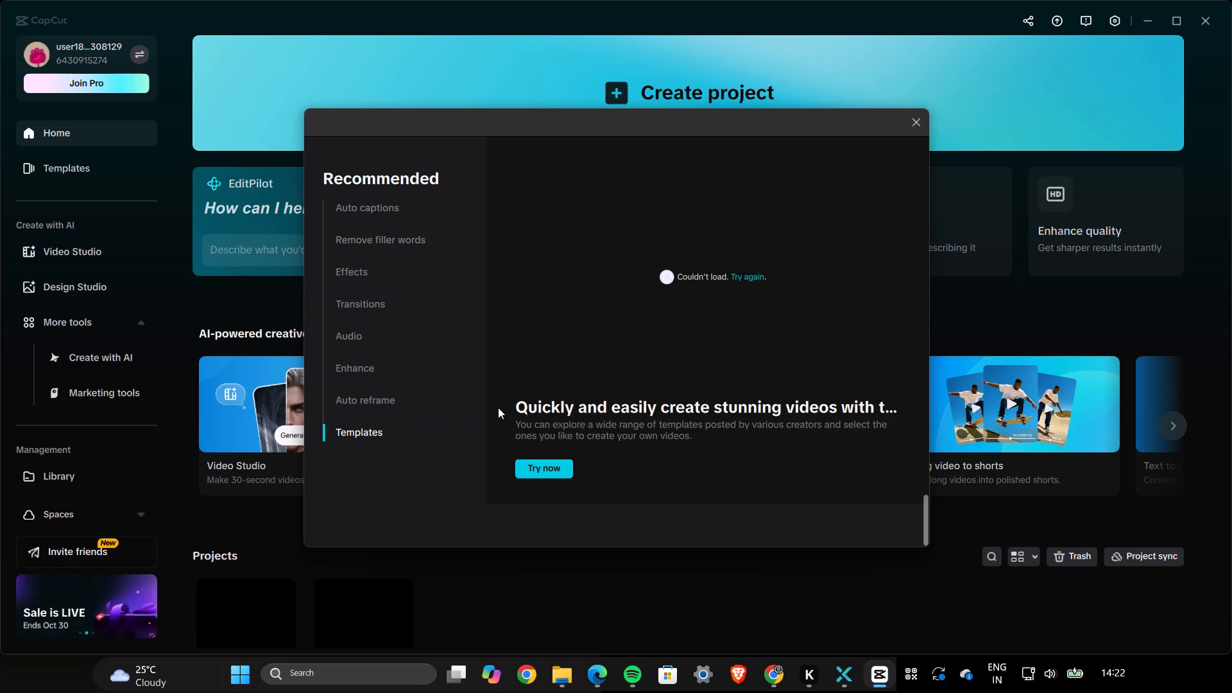
pyautogui.click(749, 276)
# Go back to the Auto captions introduction and start trying the feature that generates captions from videos and audios.
pyautogui.click(407, 213)
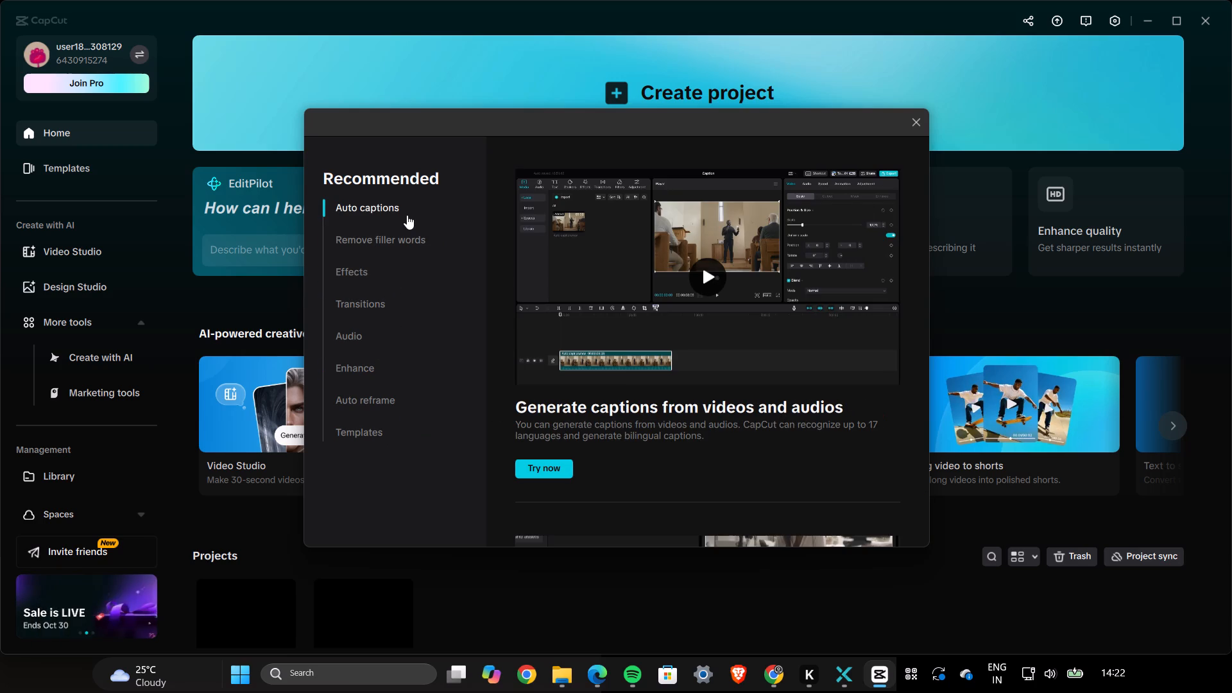
pyautogui.scroll(-10, 678, 409)
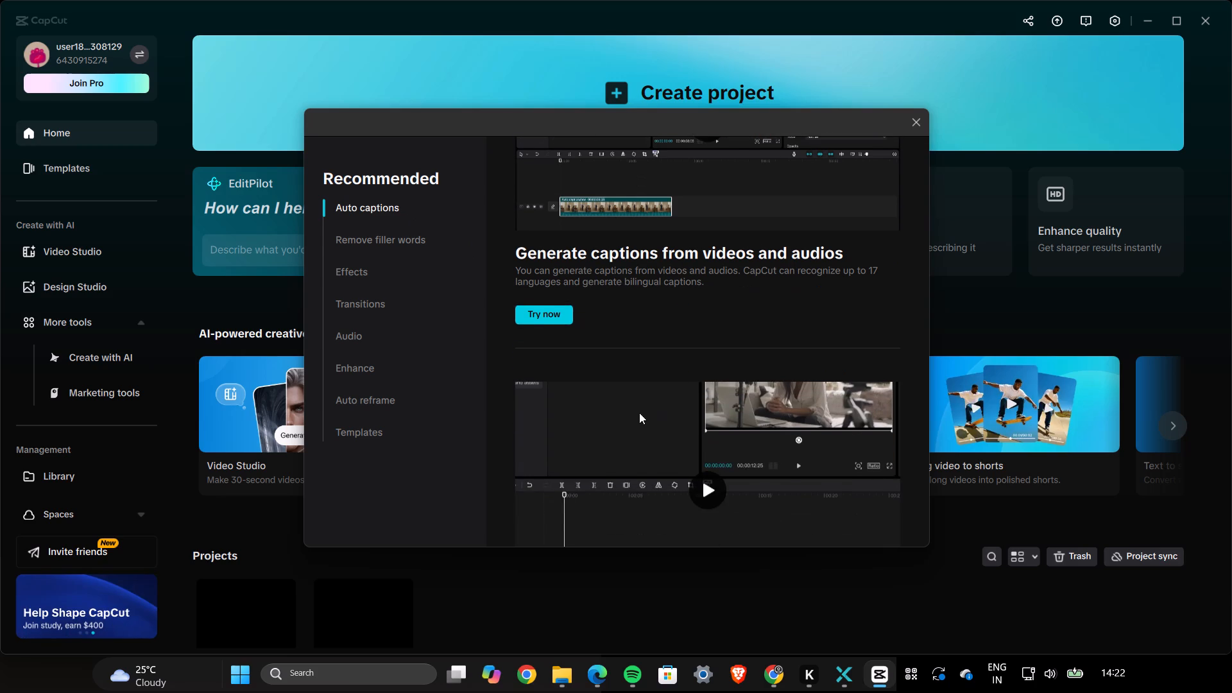
pyautogui.scroll(-14, 639, 413)
pyautogui.scroll(8, 612, 416)
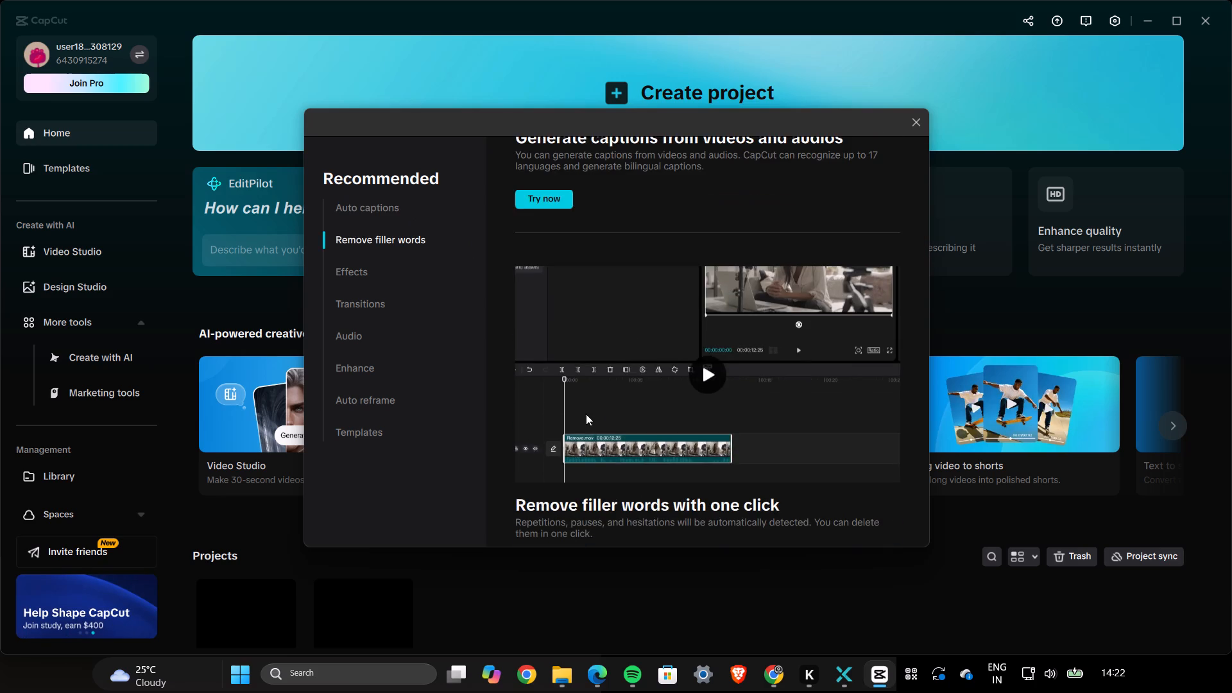
pyautogui.scroll(9, 586, 414)
pyautogui.click(556, 323)
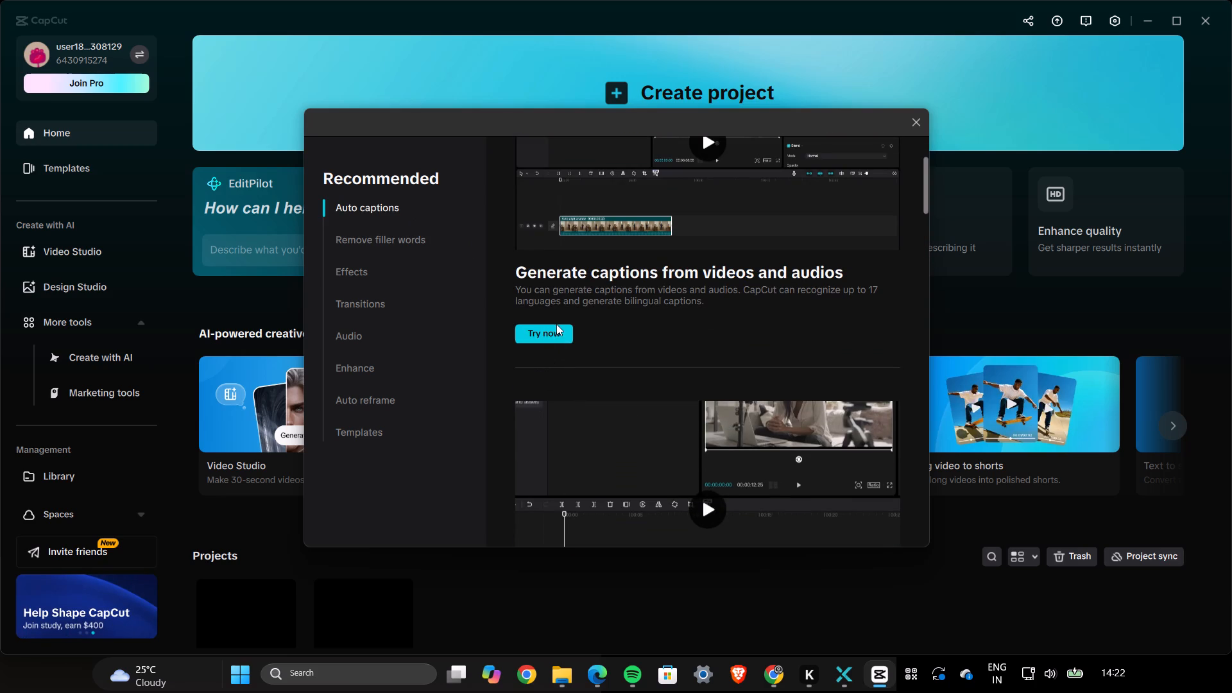
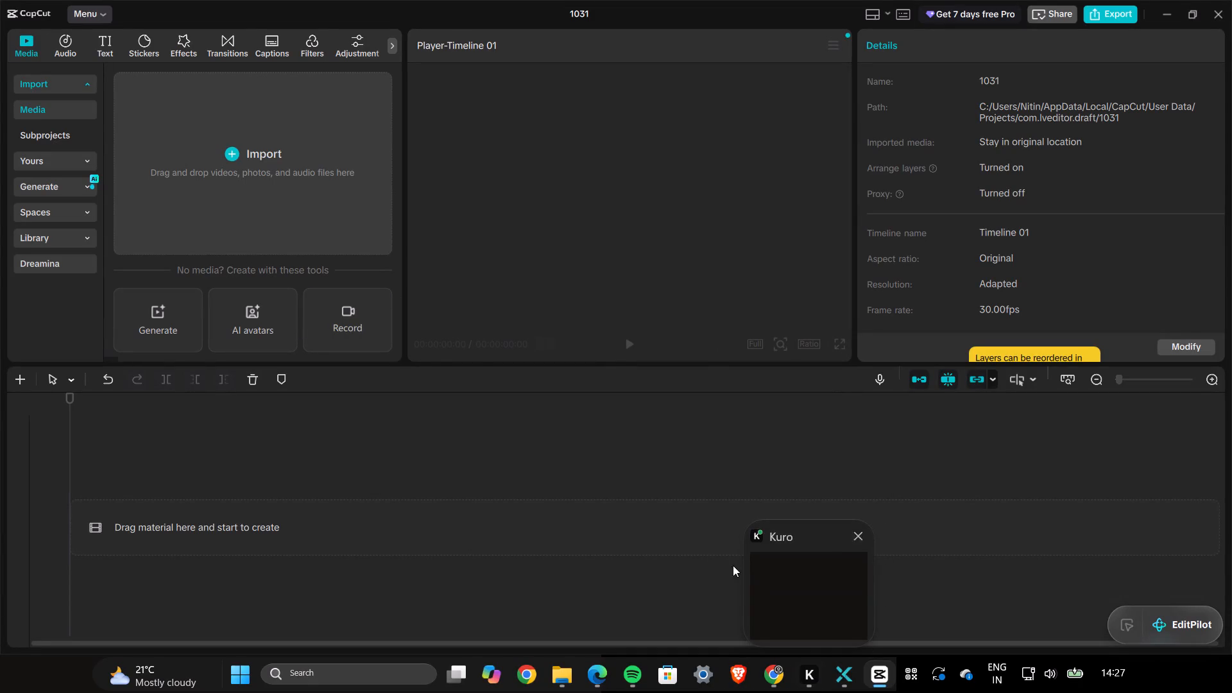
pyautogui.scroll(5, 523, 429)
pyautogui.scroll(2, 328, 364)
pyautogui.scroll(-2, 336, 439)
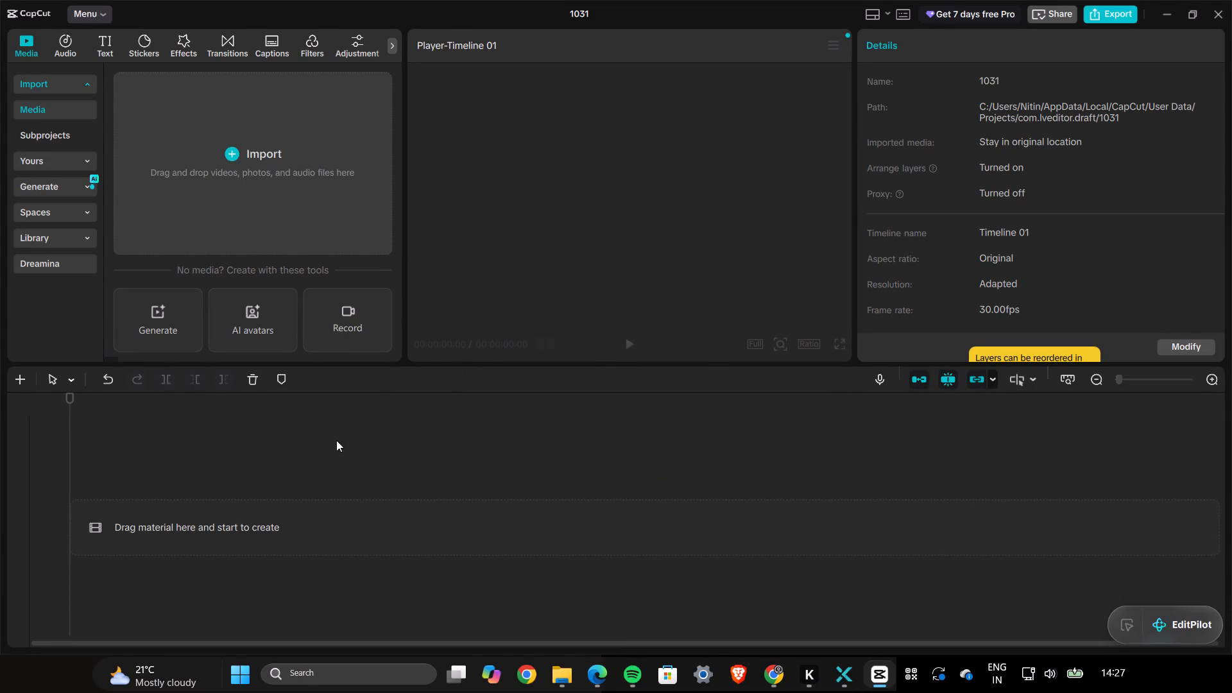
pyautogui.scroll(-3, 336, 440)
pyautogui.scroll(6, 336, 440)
# Import the second miles-morales-spider-verse-magenta-background JPG image from the device's Downloads folder into the project media.
pyautogui.click(229, 150)
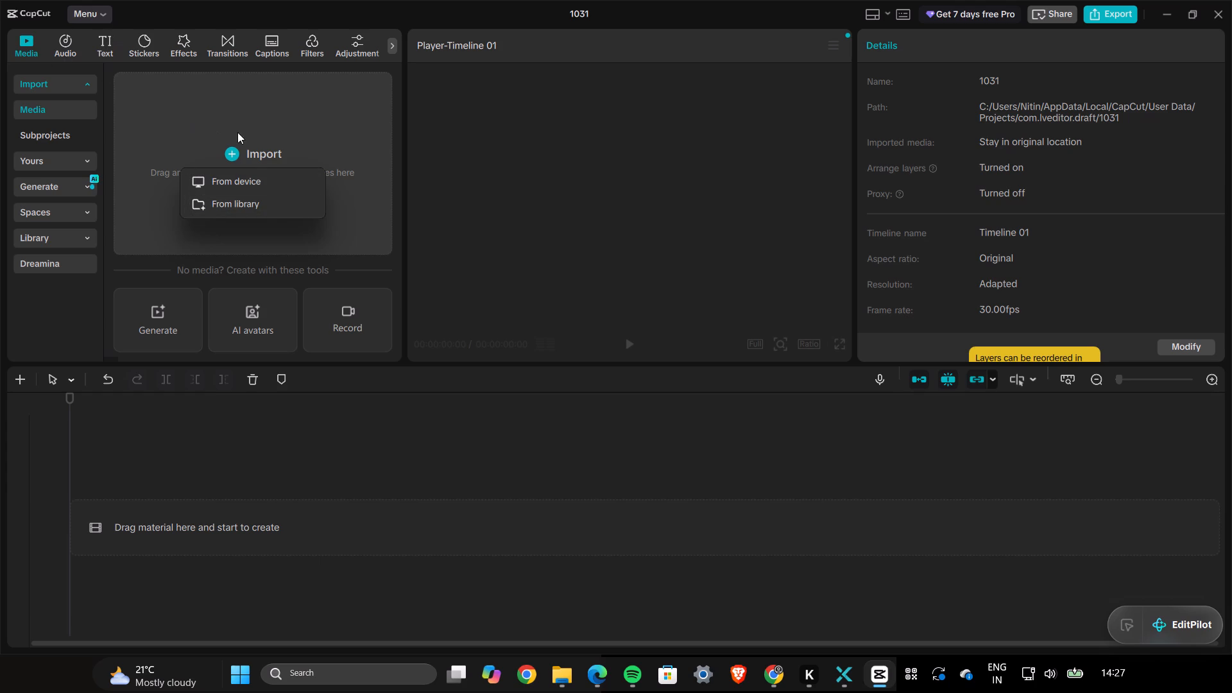
pyautogui.click(246, 182)
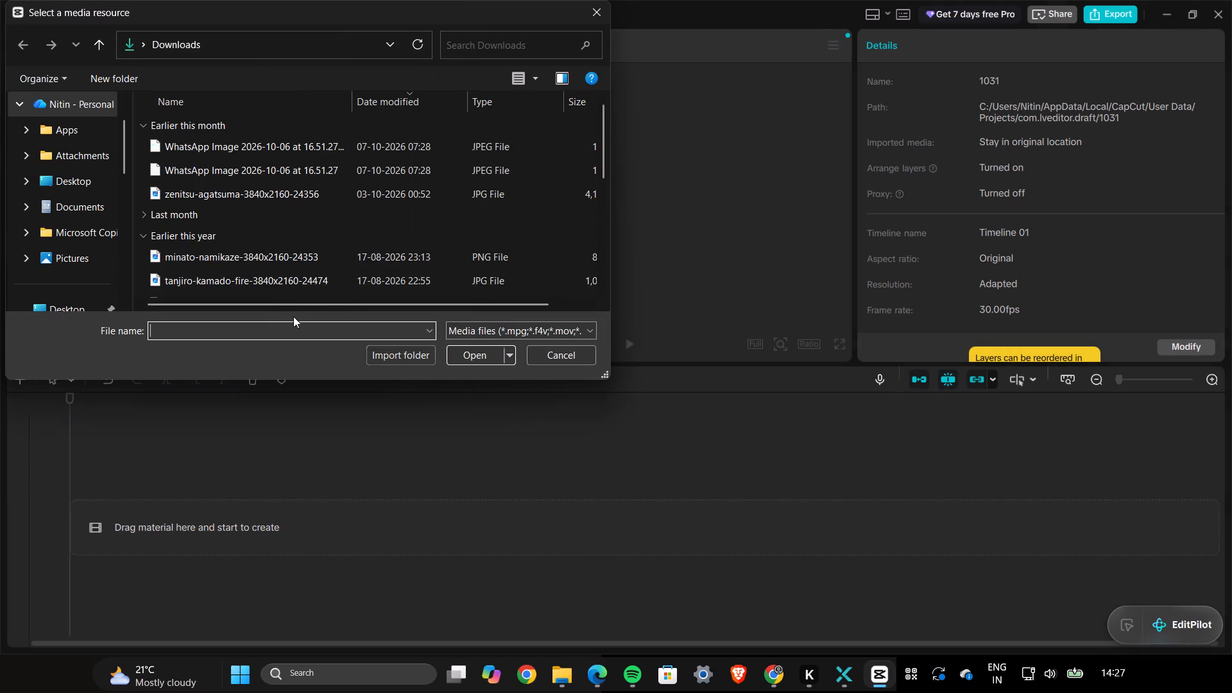
pyautogui.scroll(-3, 214, 228)
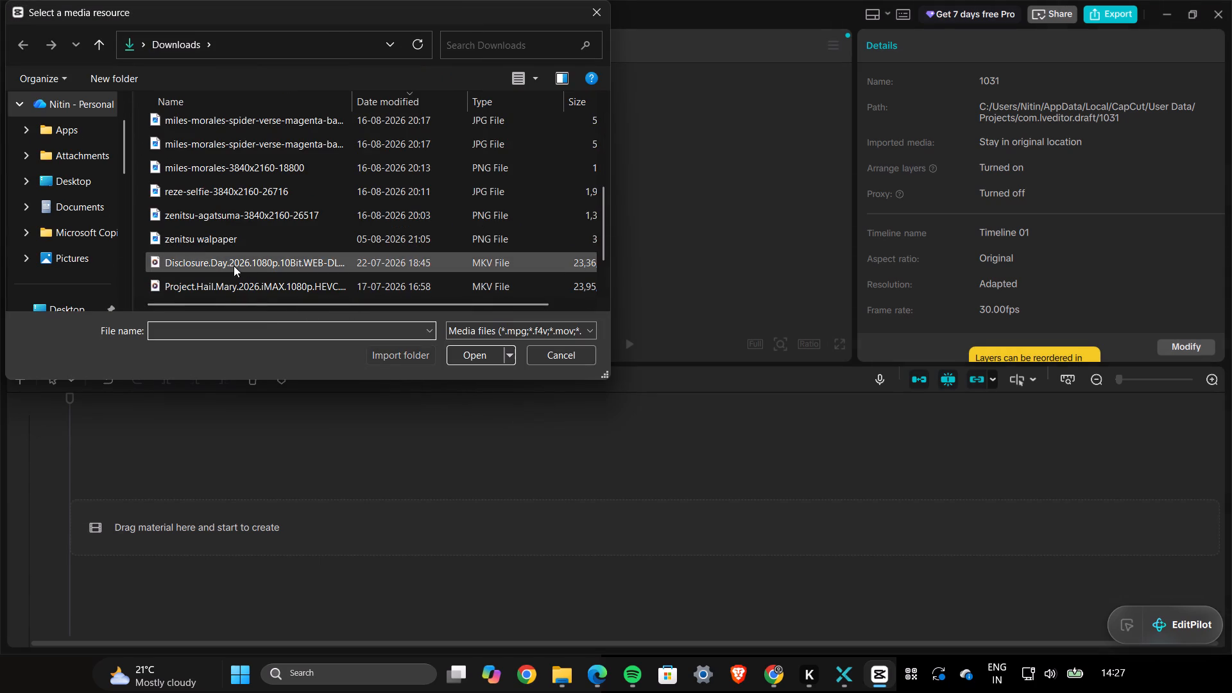
pyautogui.moveTo(335, 136); pyautogui.dragTo(211, 216, button='right')
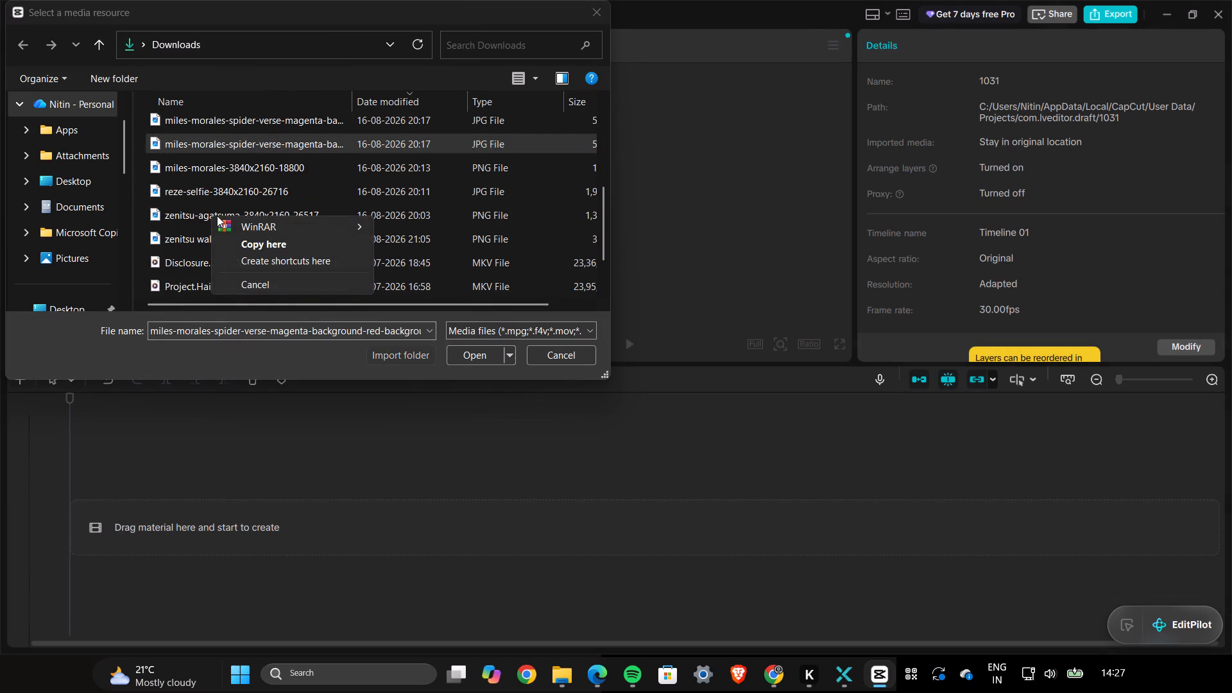
pyautogui.click(243, 415)
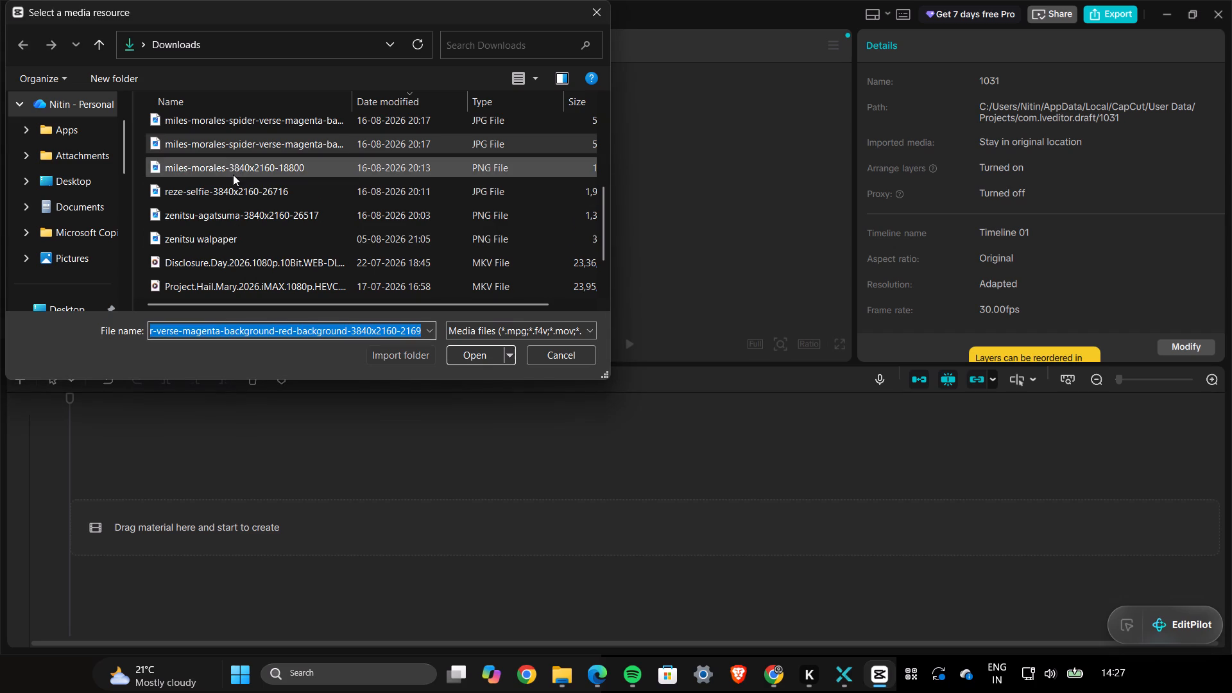
pyautogui.doubleClick(242, 144)
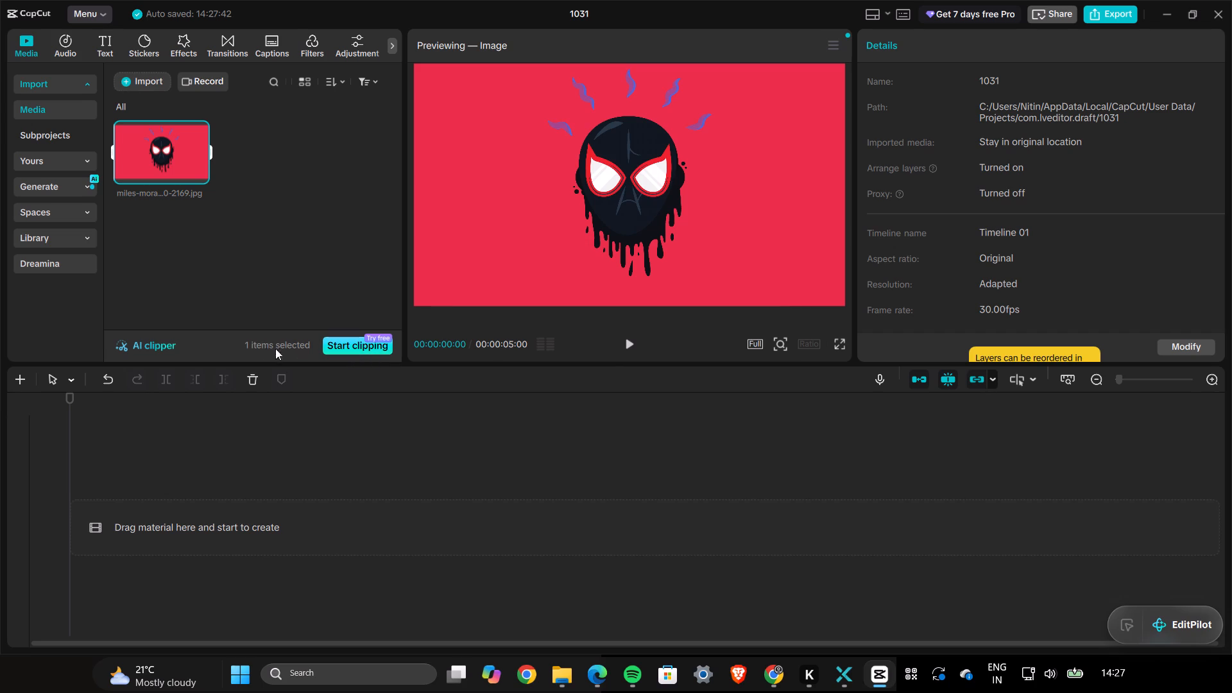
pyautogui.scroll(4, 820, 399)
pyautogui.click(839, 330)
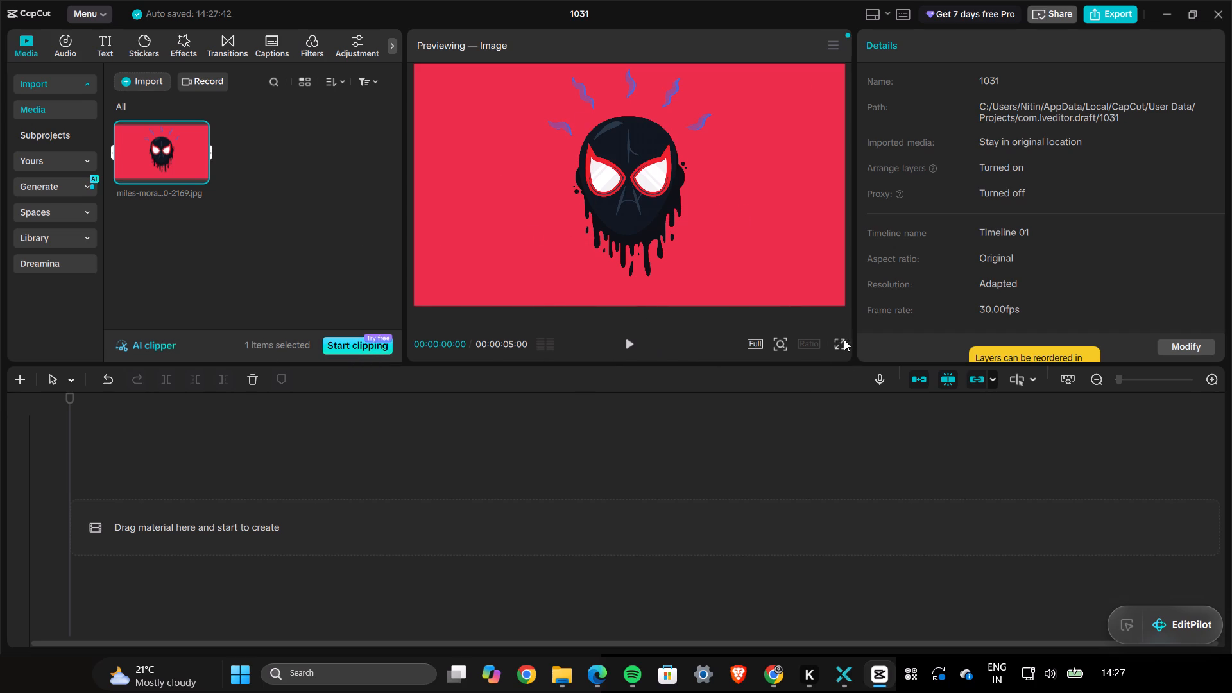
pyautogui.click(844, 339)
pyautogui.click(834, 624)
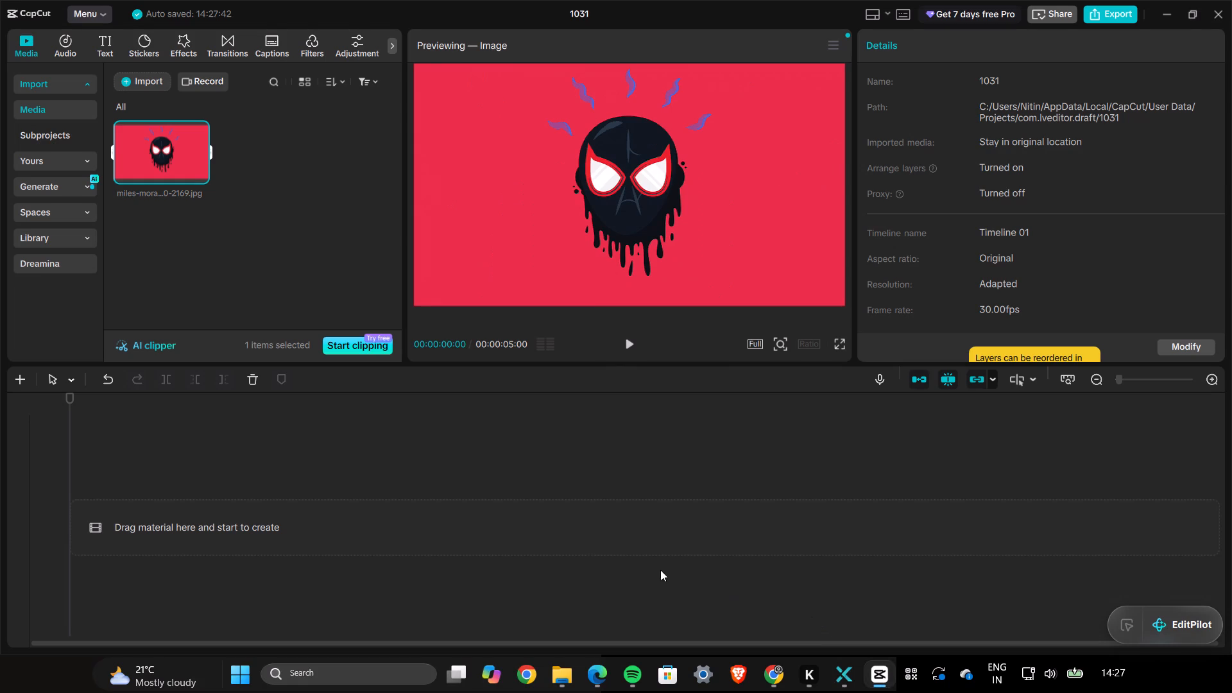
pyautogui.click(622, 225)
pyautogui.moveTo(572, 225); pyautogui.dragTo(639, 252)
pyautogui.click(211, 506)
# Place the imported Miles Morales image on the timeline's main track, starting at 00:00.
pyautogui.moveTo(167, 162); pyautogui.dragTo(146, 533)
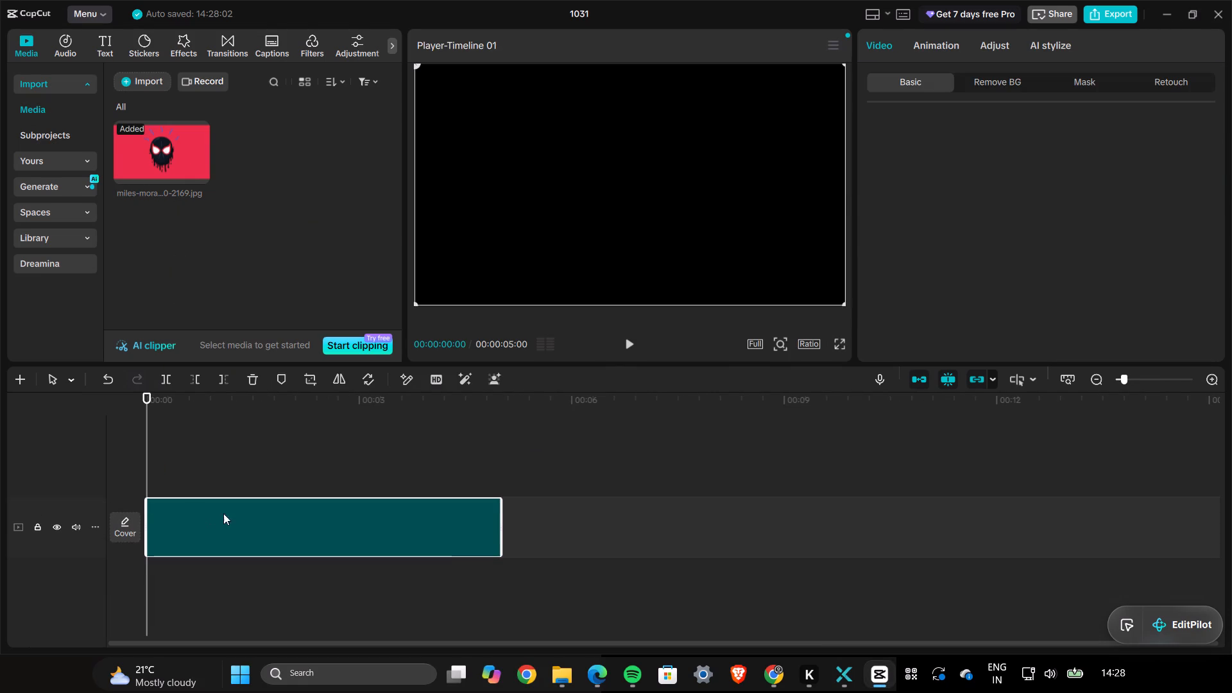
pyautogui.click(581, 613)
pyautogui.click(375, 511)
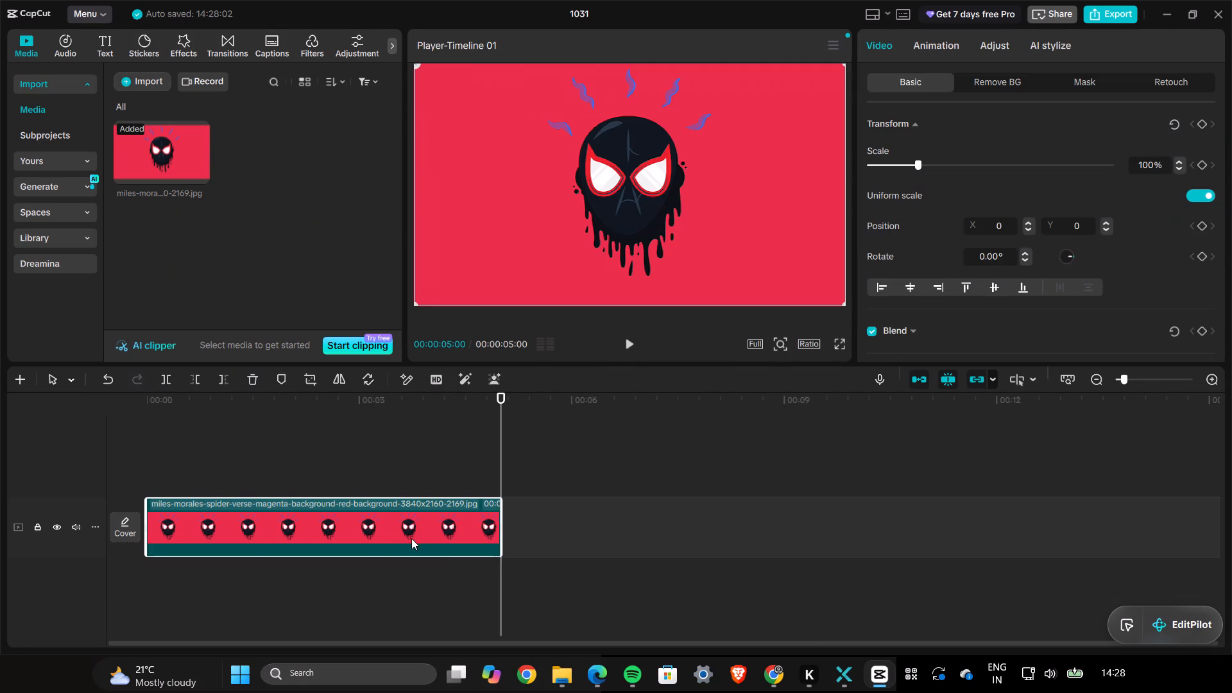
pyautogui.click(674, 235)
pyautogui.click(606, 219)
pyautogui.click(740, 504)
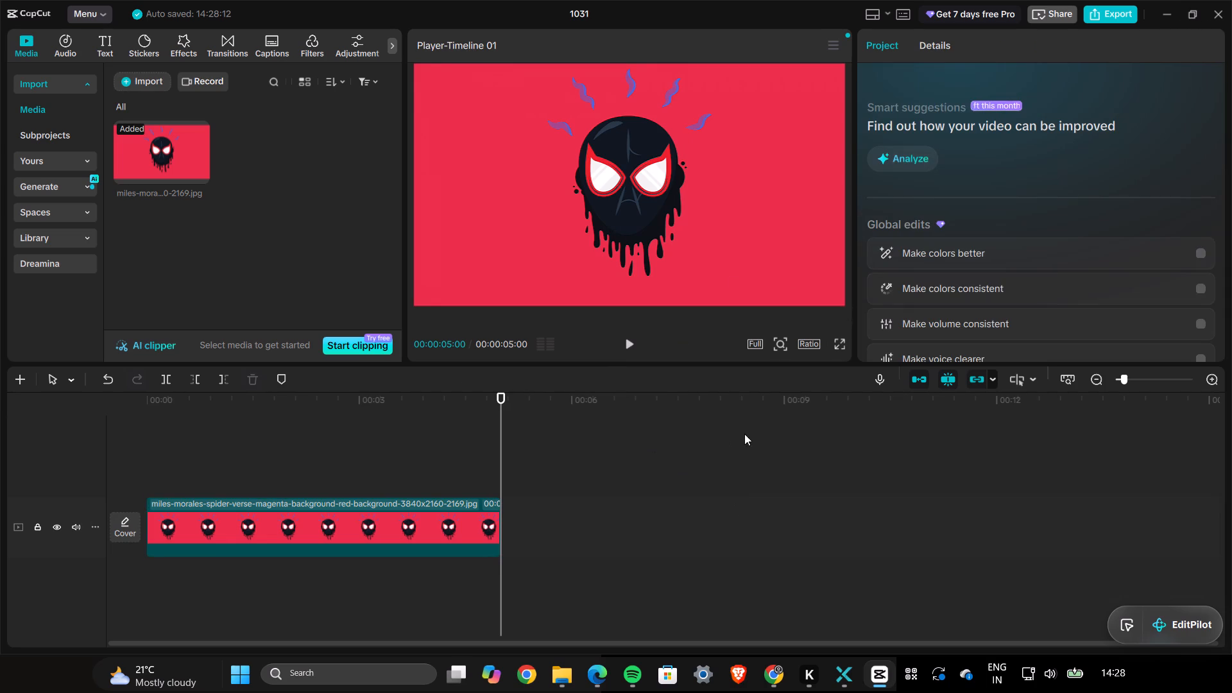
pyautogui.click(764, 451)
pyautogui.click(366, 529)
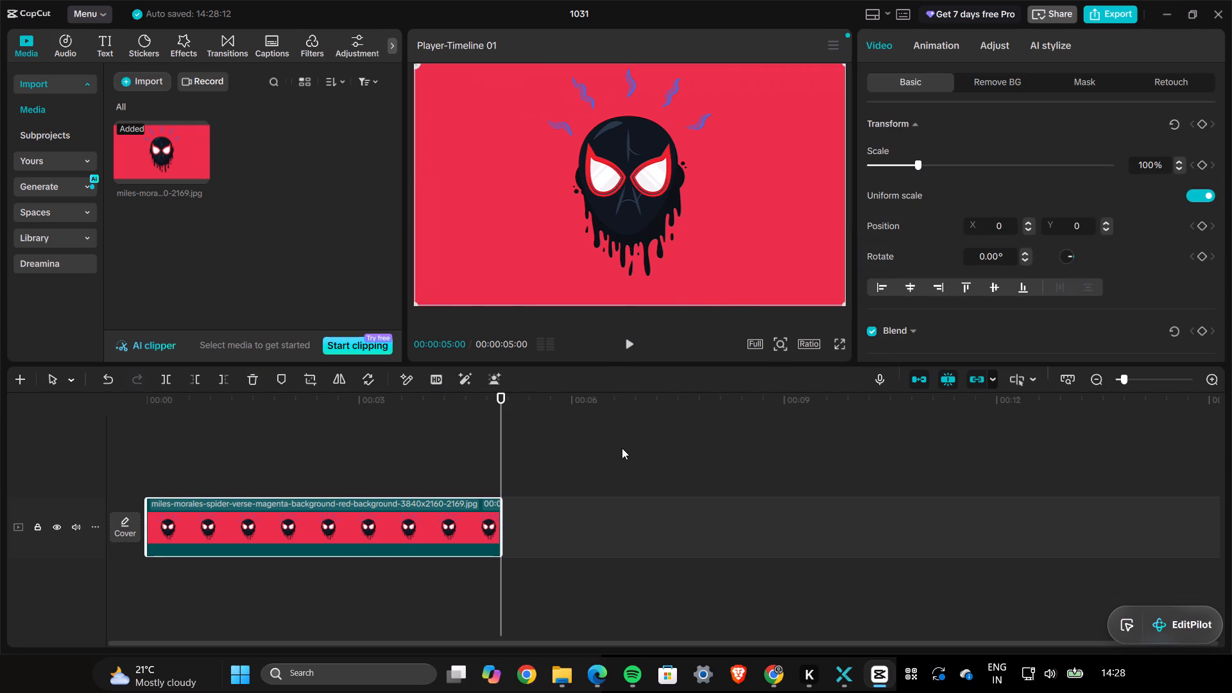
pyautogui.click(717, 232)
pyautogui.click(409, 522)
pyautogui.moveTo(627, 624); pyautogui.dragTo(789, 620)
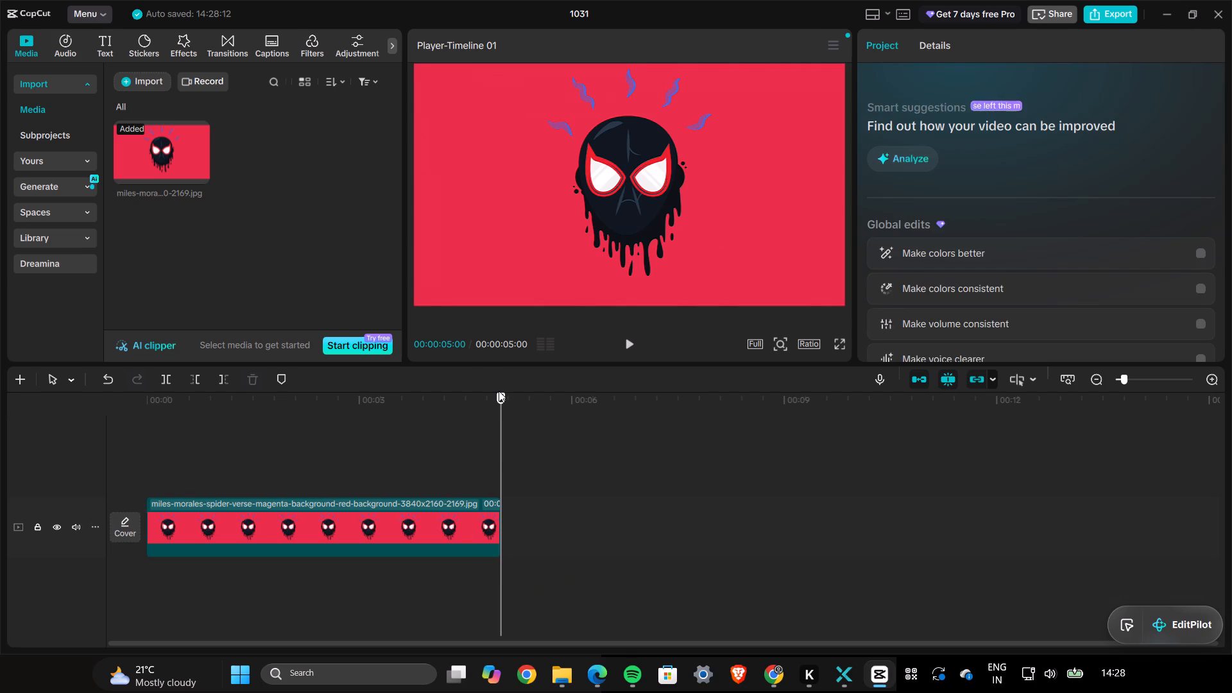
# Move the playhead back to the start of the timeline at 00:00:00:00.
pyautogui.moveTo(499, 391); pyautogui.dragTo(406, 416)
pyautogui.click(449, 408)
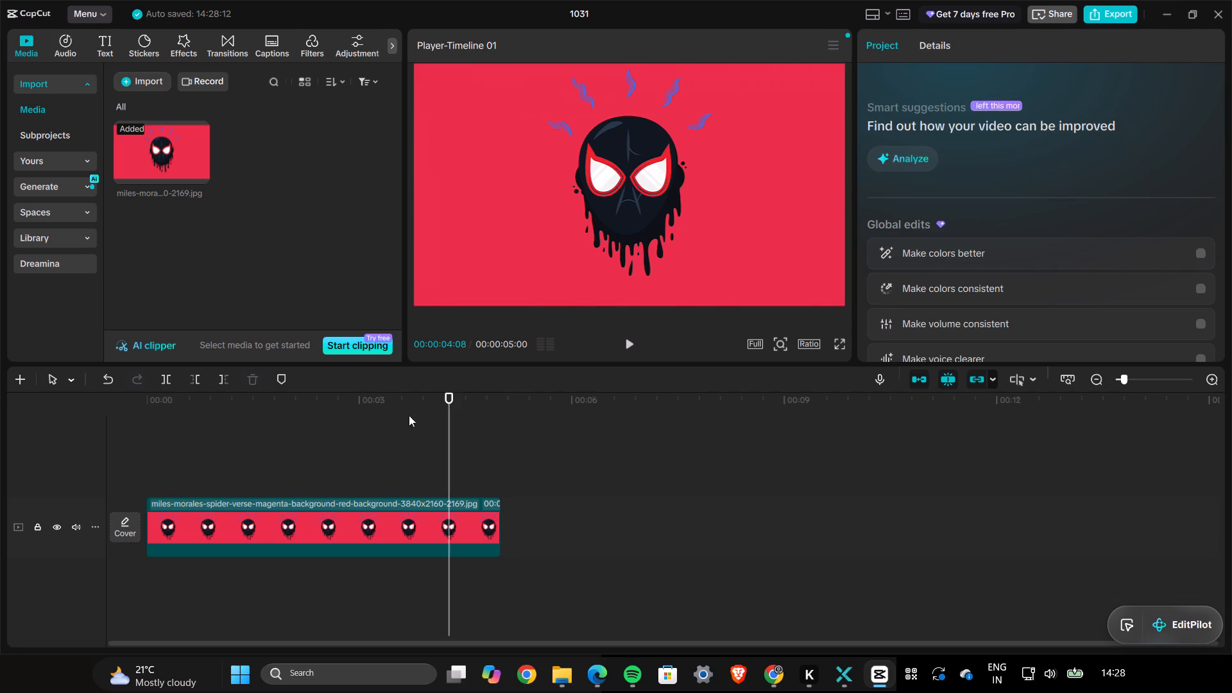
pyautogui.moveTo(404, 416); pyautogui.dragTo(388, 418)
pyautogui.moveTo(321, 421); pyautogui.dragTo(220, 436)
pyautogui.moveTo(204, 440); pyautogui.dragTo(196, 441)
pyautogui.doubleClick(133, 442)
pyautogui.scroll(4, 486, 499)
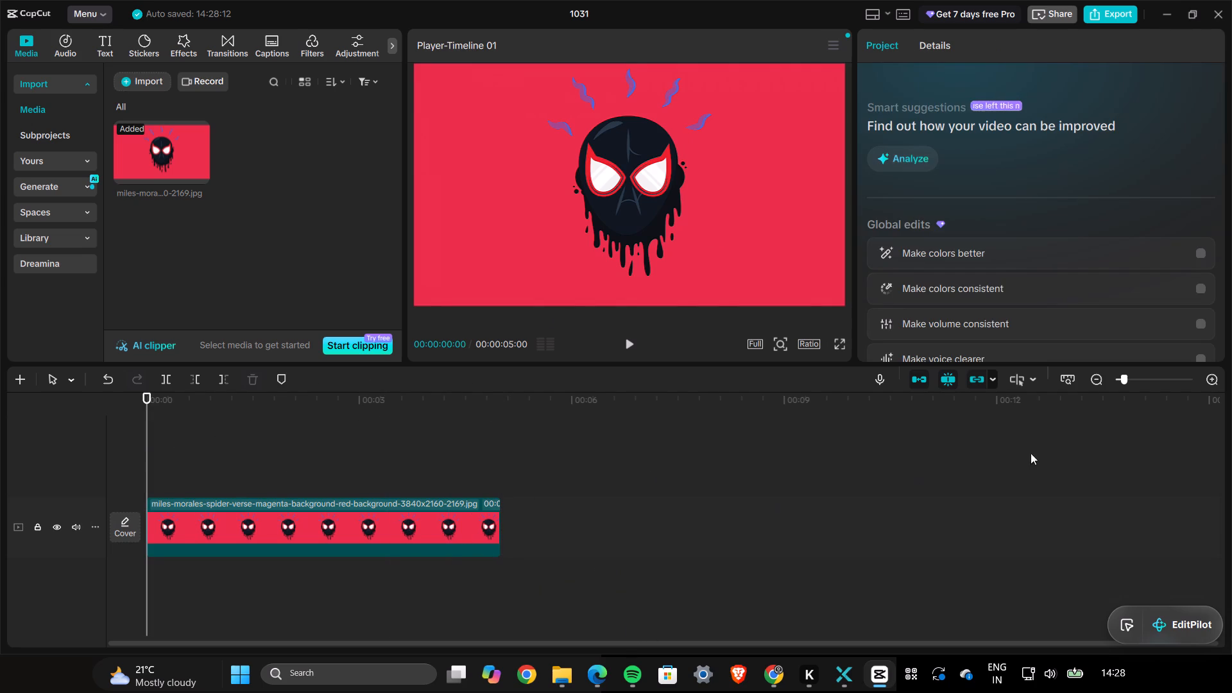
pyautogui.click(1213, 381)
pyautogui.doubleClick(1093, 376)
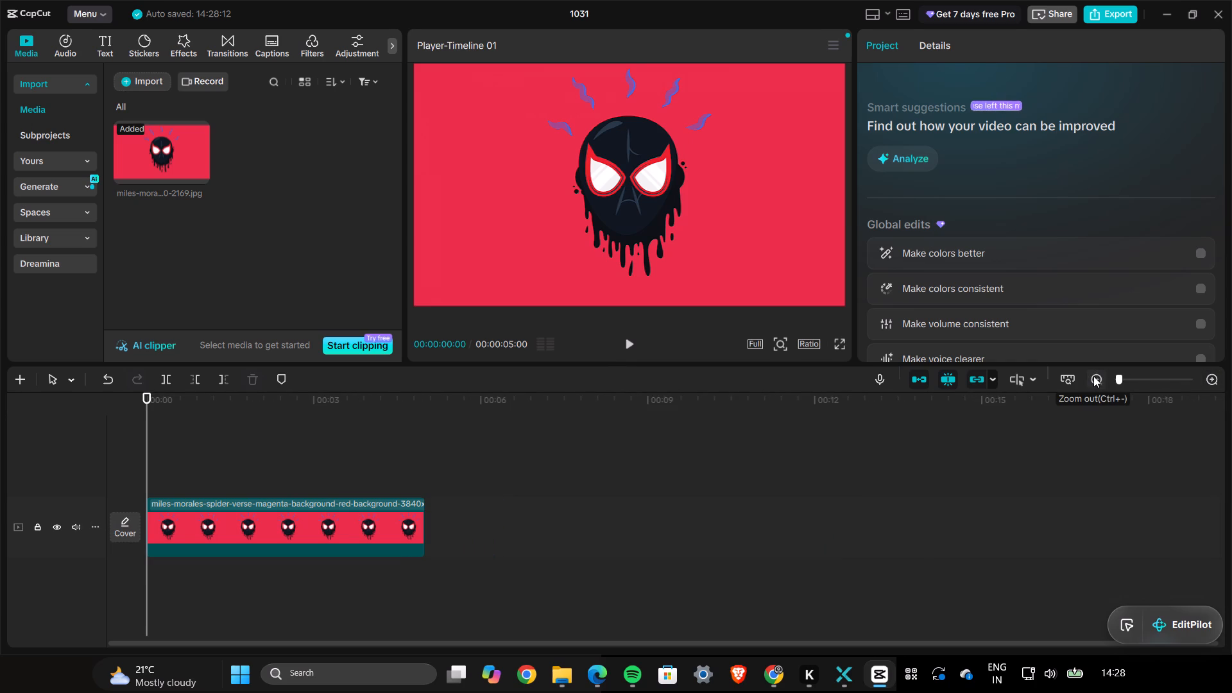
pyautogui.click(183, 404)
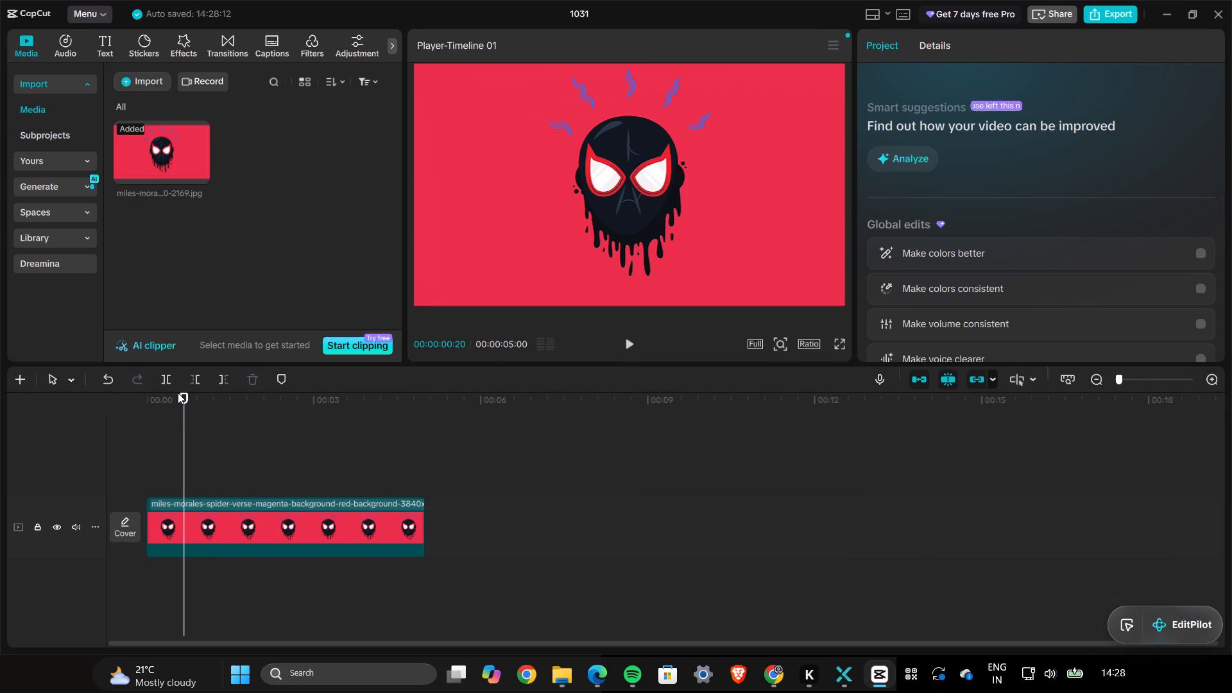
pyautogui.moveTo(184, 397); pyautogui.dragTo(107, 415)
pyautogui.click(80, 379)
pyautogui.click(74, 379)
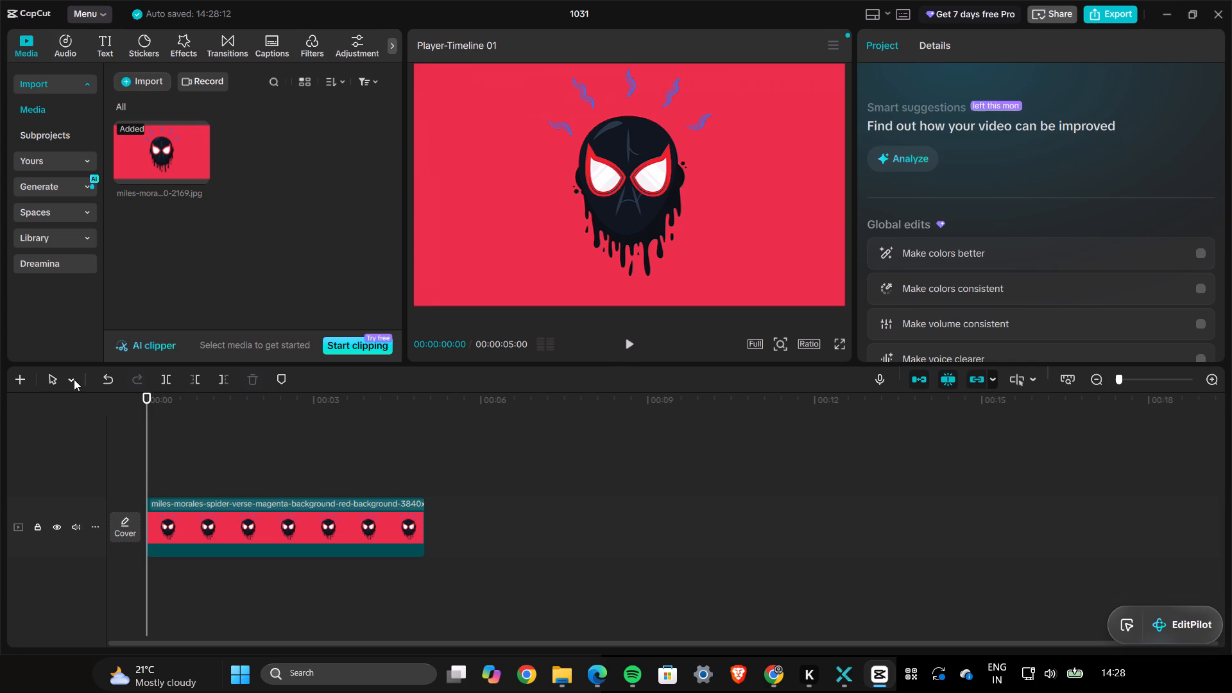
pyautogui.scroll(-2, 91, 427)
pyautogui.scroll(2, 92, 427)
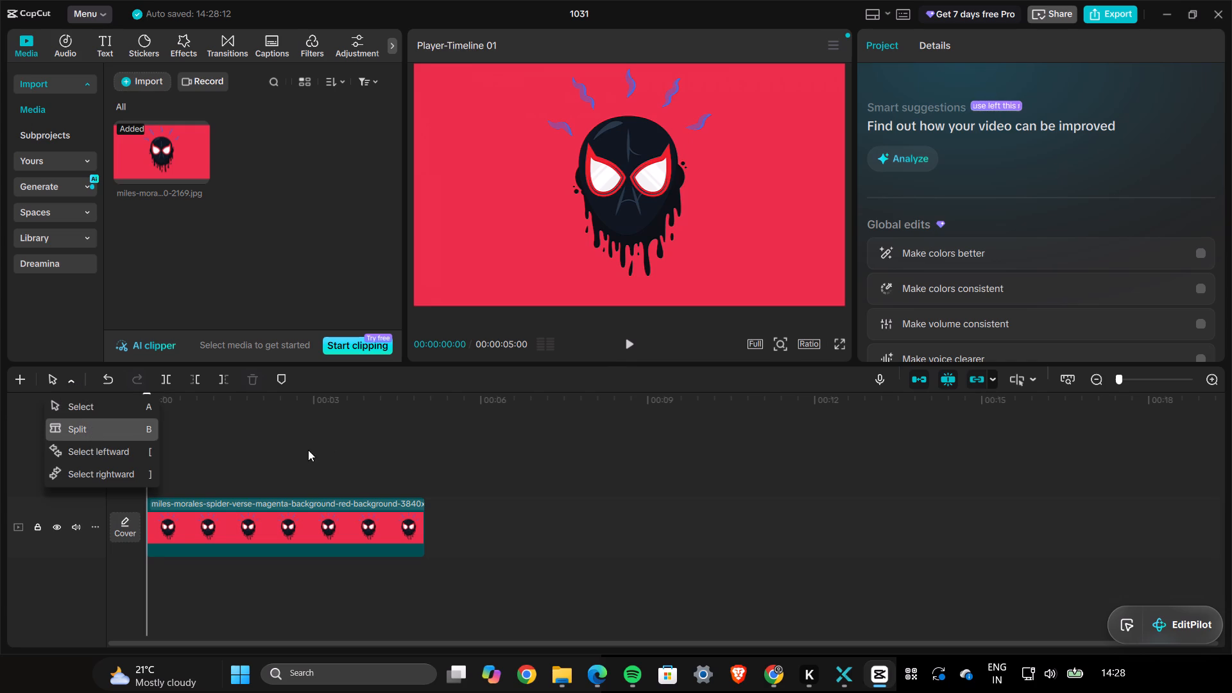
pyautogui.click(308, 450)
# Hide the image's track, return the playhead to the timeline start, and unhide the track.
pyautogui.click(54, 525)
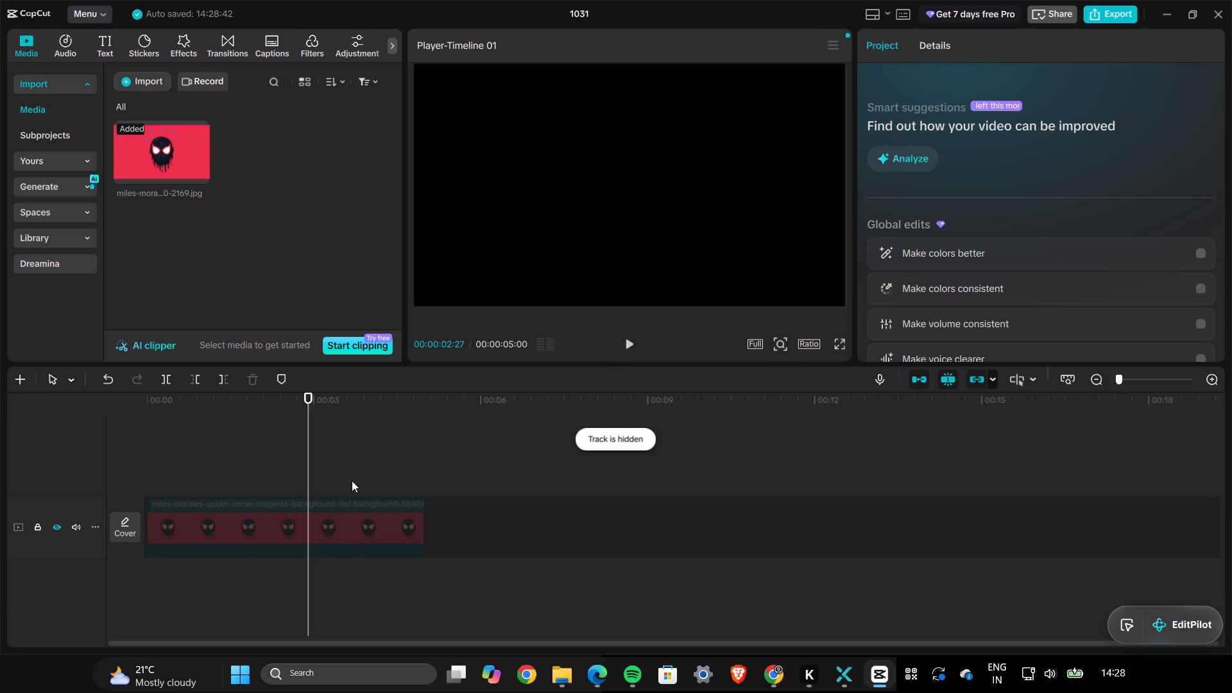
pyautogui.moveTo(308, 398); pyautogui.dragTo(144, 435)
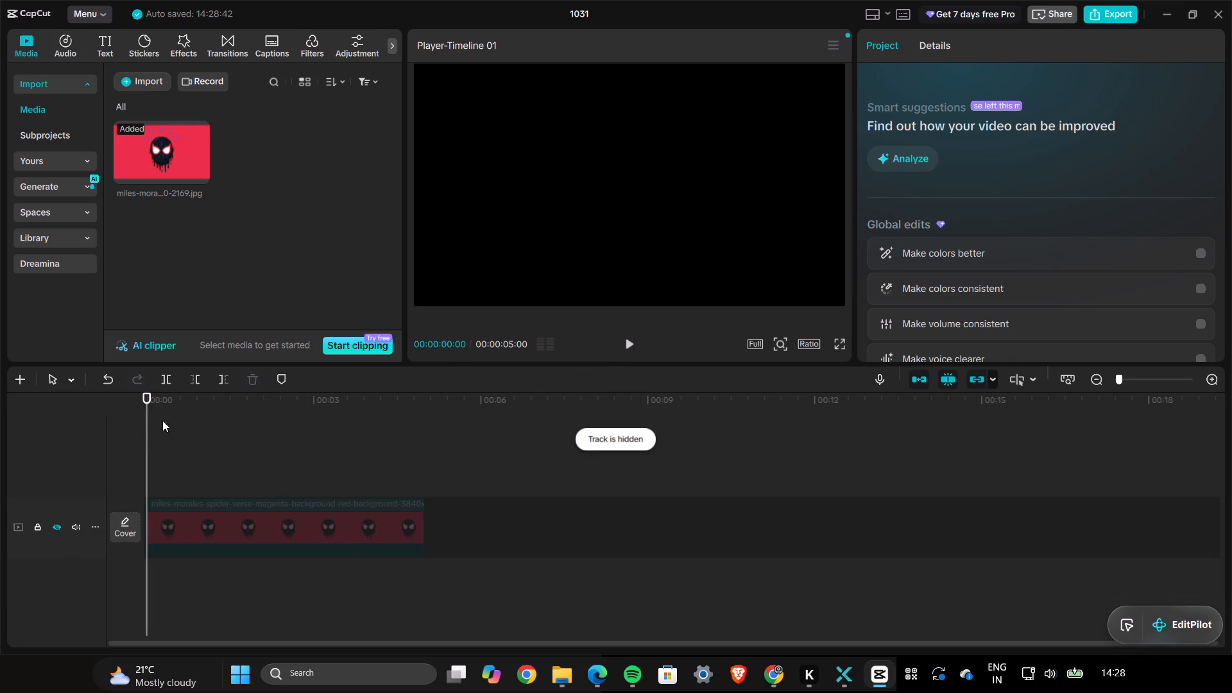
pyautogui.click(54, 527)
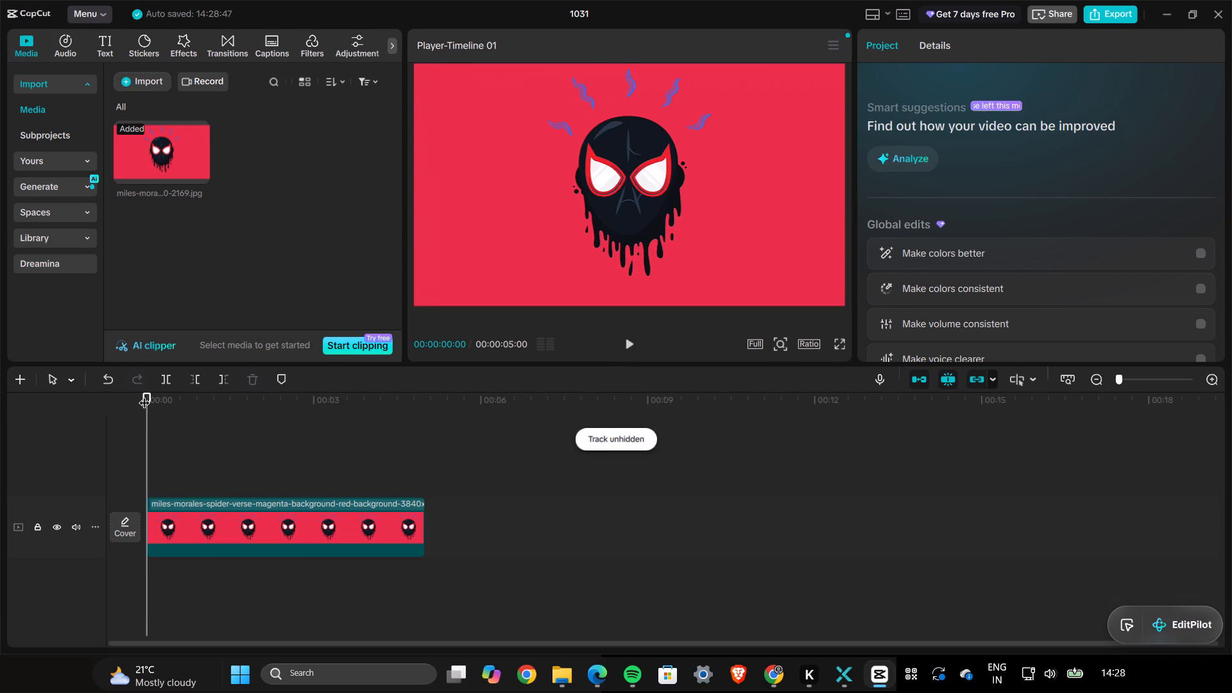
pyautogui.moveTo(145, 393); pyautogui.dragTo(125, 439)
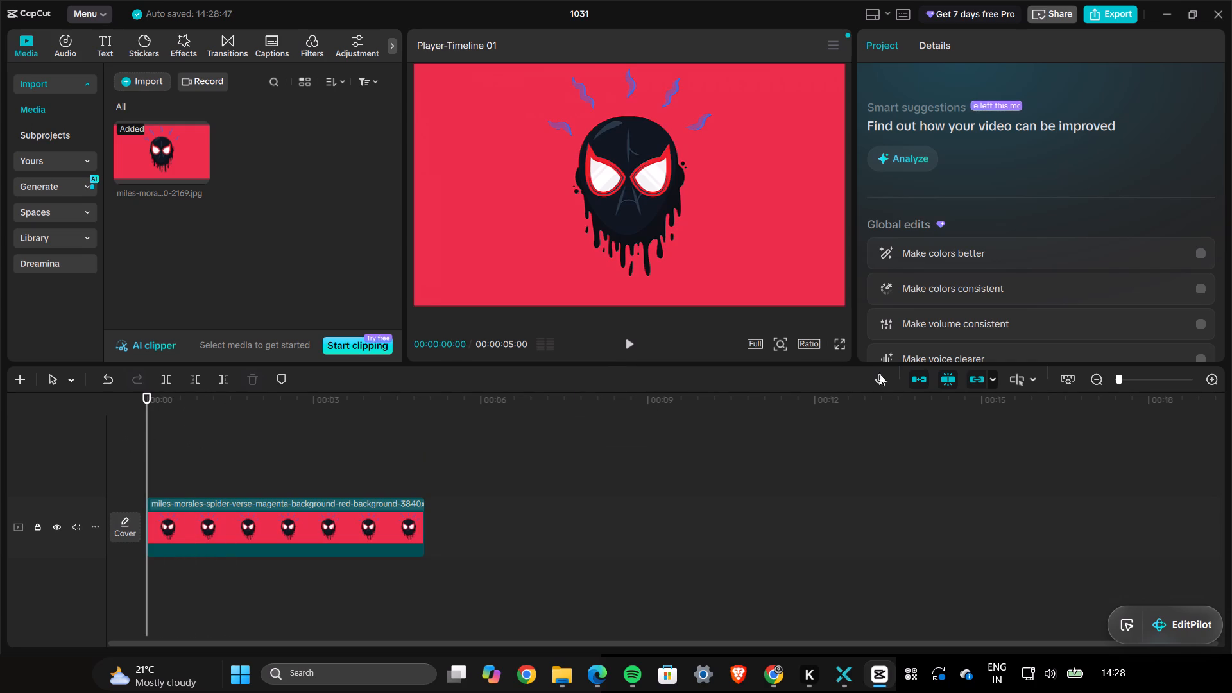
# Select the Miles Morales clip and scale the image down to about 39% in the preview.
pyautogui.click(994, 448)
pyautogui.click(361, 515)
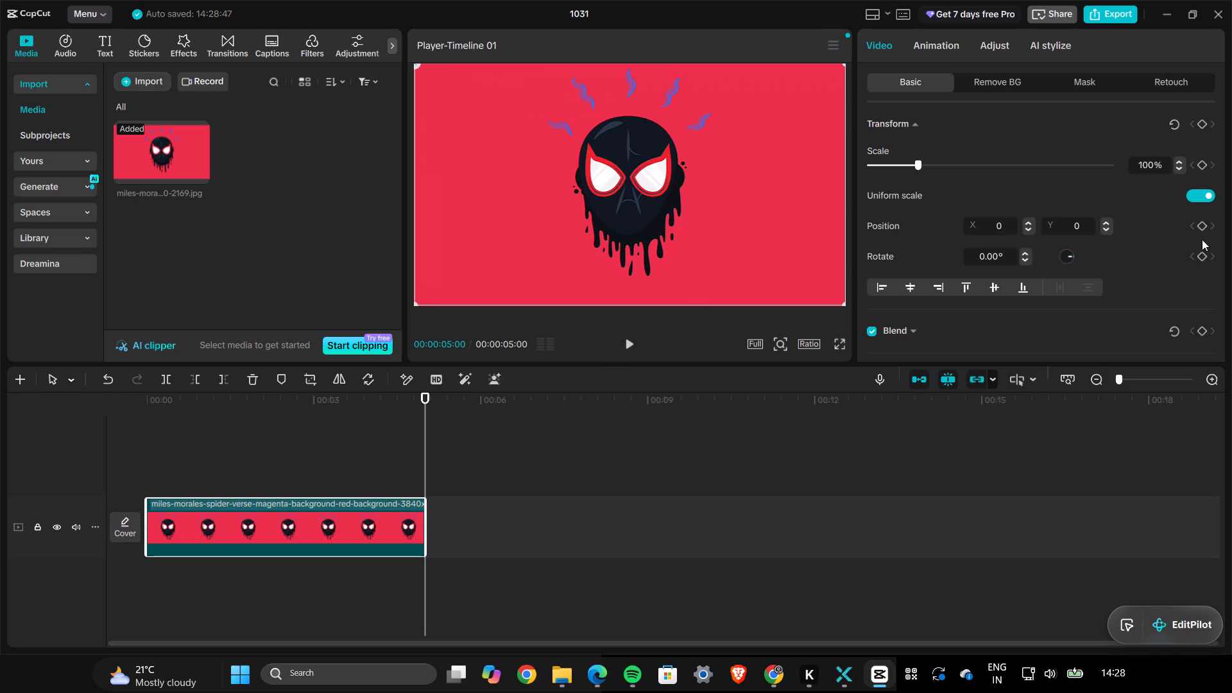
pyautogui.click(669, 207)
pyautogui.moveTo(669, 208); pyautogui.dragTo(669, 253)
pyautogui.moveTo(842, 300); pyautogui.dragTo(597, 241)
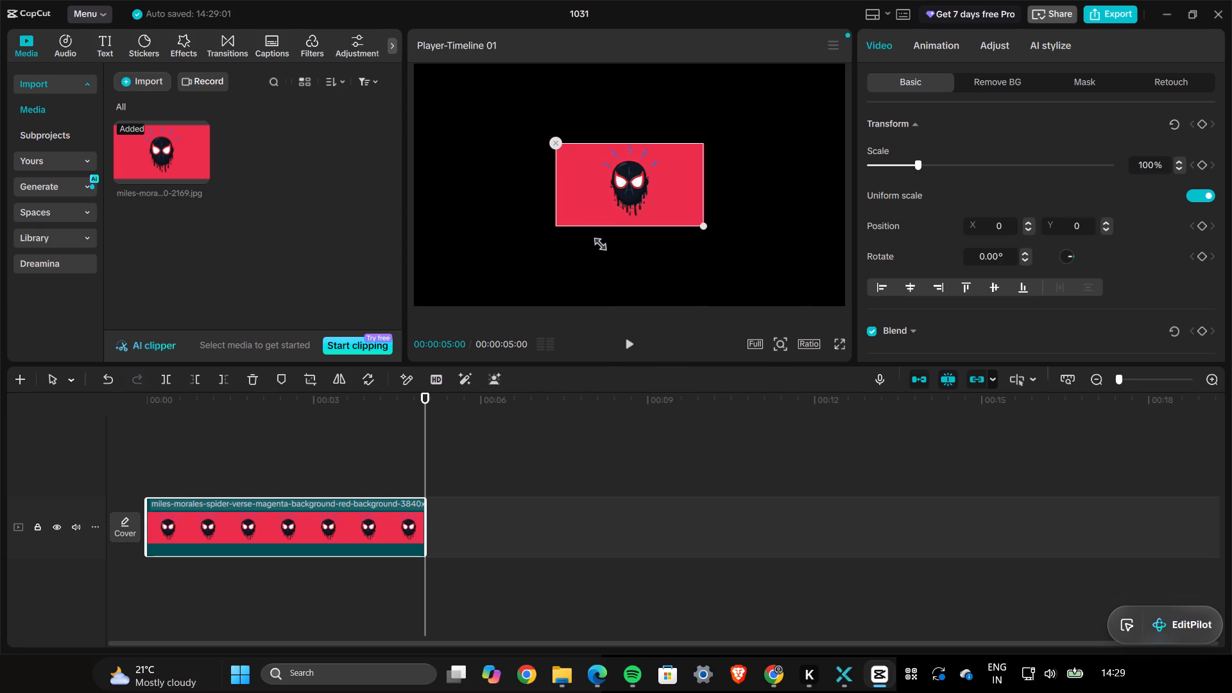
pyautogui.moveTo(597, 241); pyautogui.dragTo(616, 240)
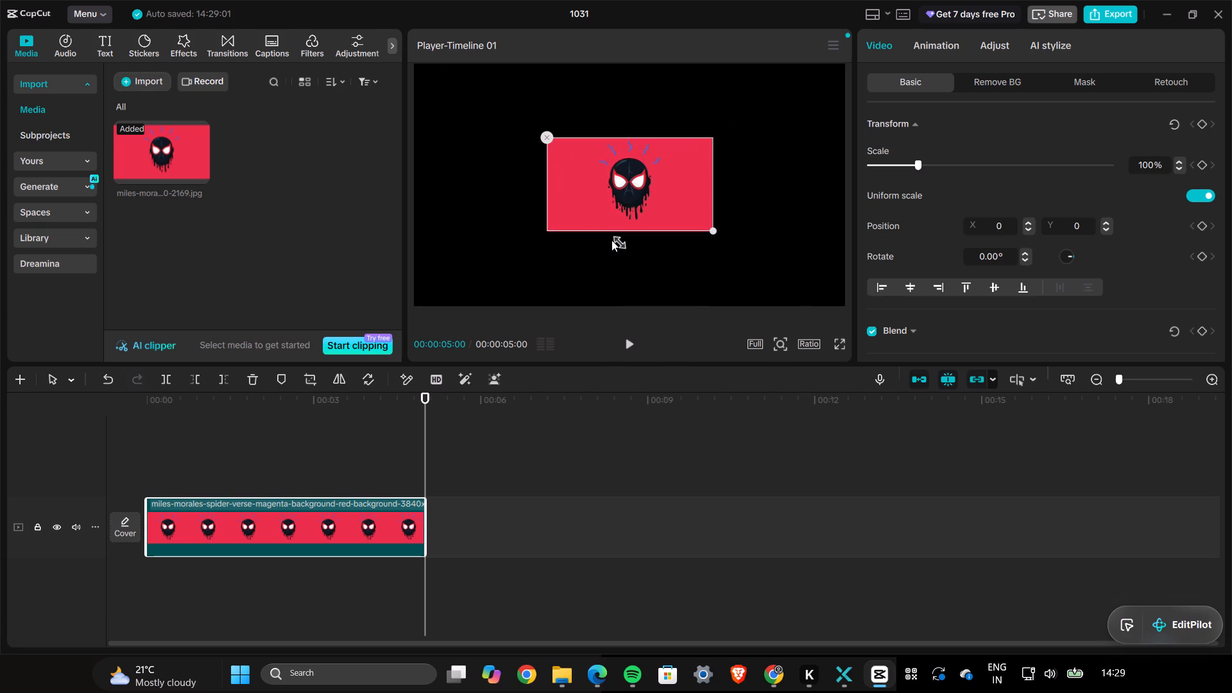
# Move the reduced image into the lower-right corner of the frame, at about X 1180, Y -664.
pyautogui.moveTo(617, 194); pyautogui.dragTo(748, 264)
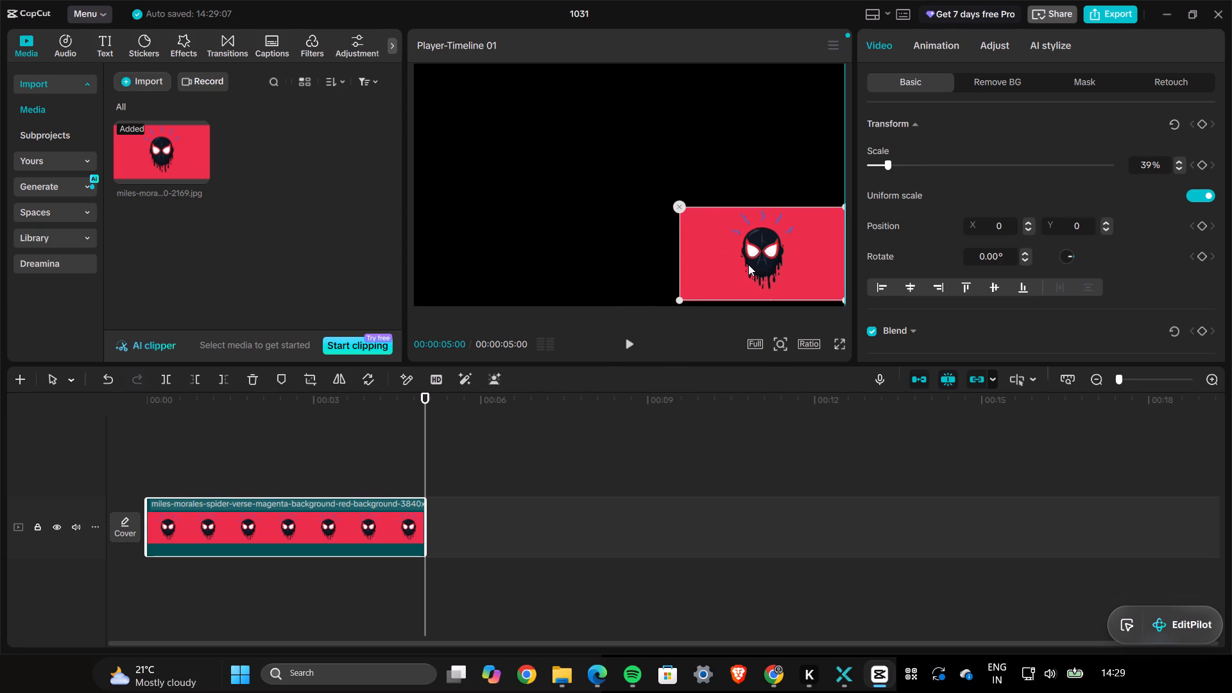
pyautogui.moveTo(748, 264); pyautogui.dragTo(748, 266)
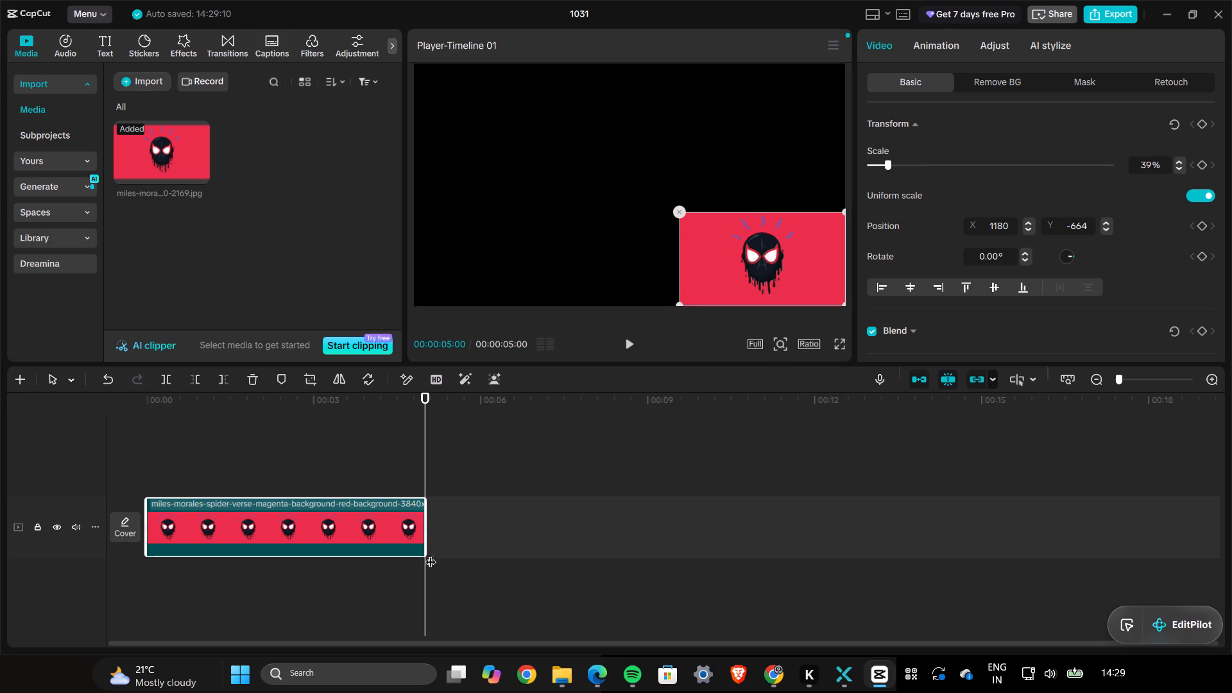
# Add a Transform keyframe to the image at 00:00:00:00, hiding its track while doing so and unhiding it again.
pyautogui.moveTo(422, 393); pyautogui.dragTo(132, 435)
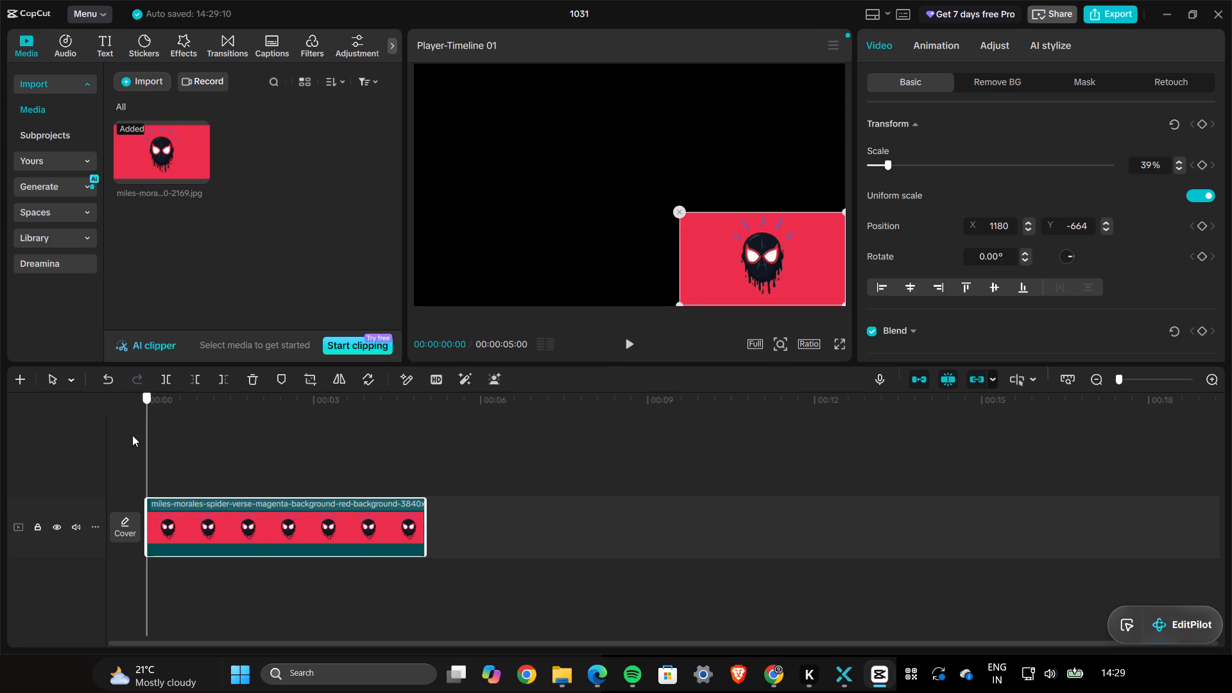
pyautogui.moveTo(132, 435); pyautogui.dragTo(132, 435)
pyautogui.click(182, 520)
pyautogui.click(49, 530)
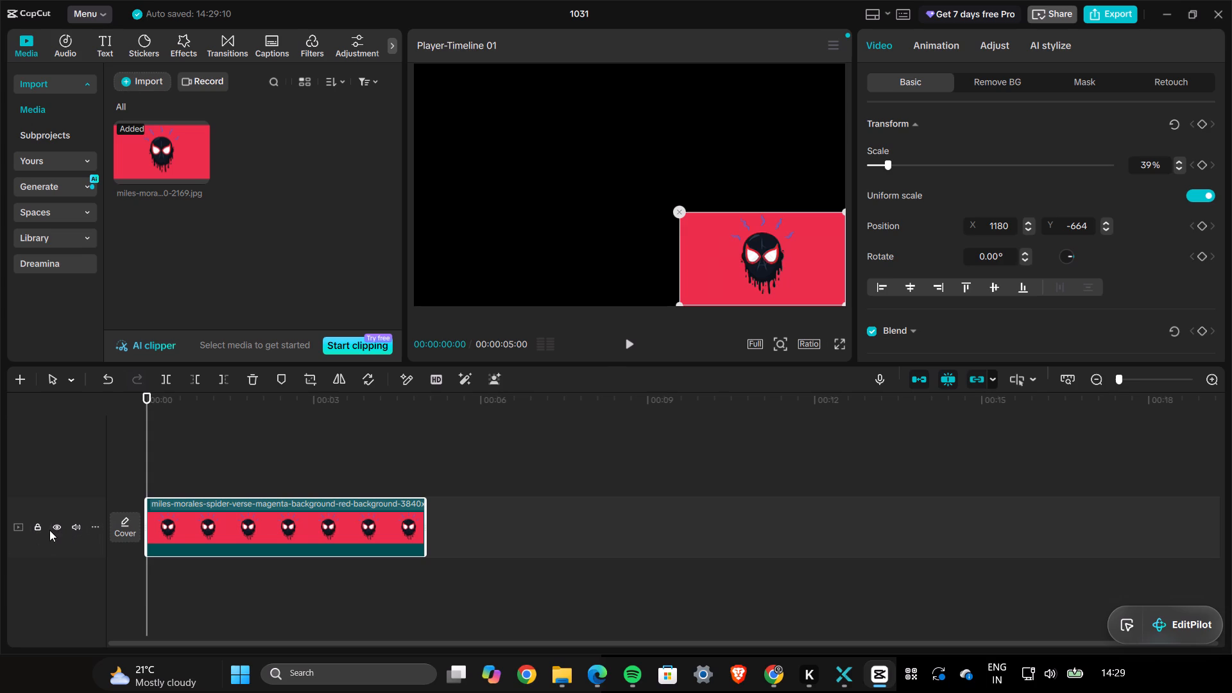
pyautogui.click(58, 527)
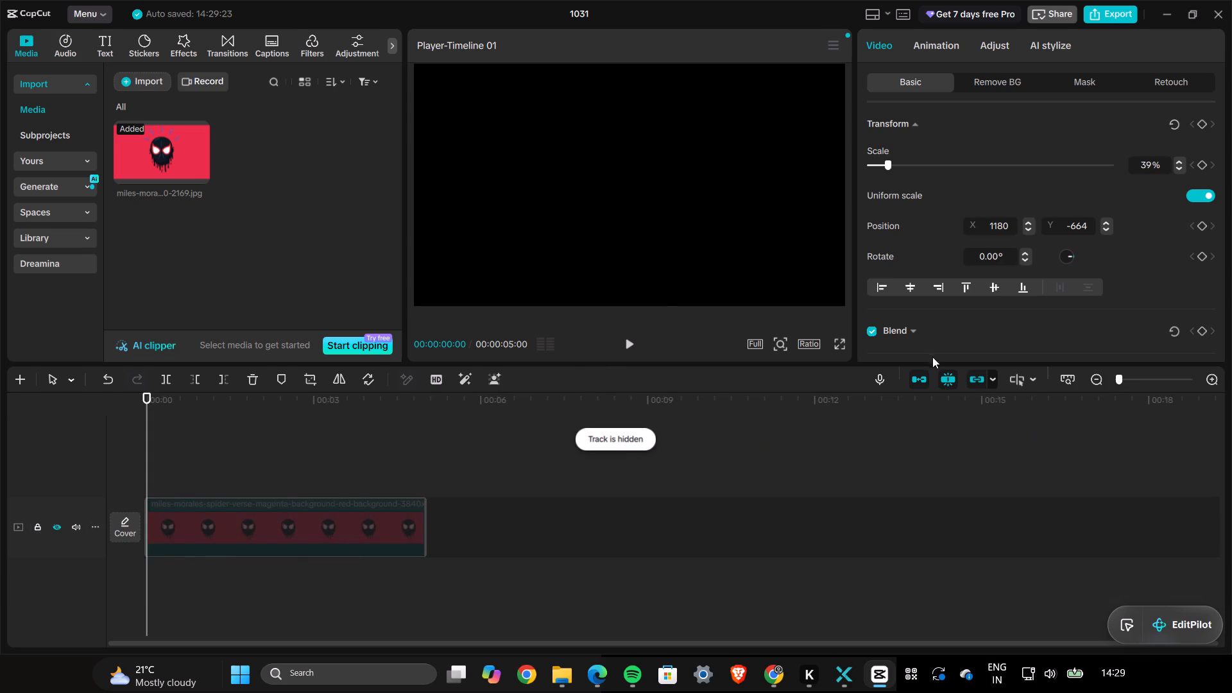
pyautogui.click(1202, 121)
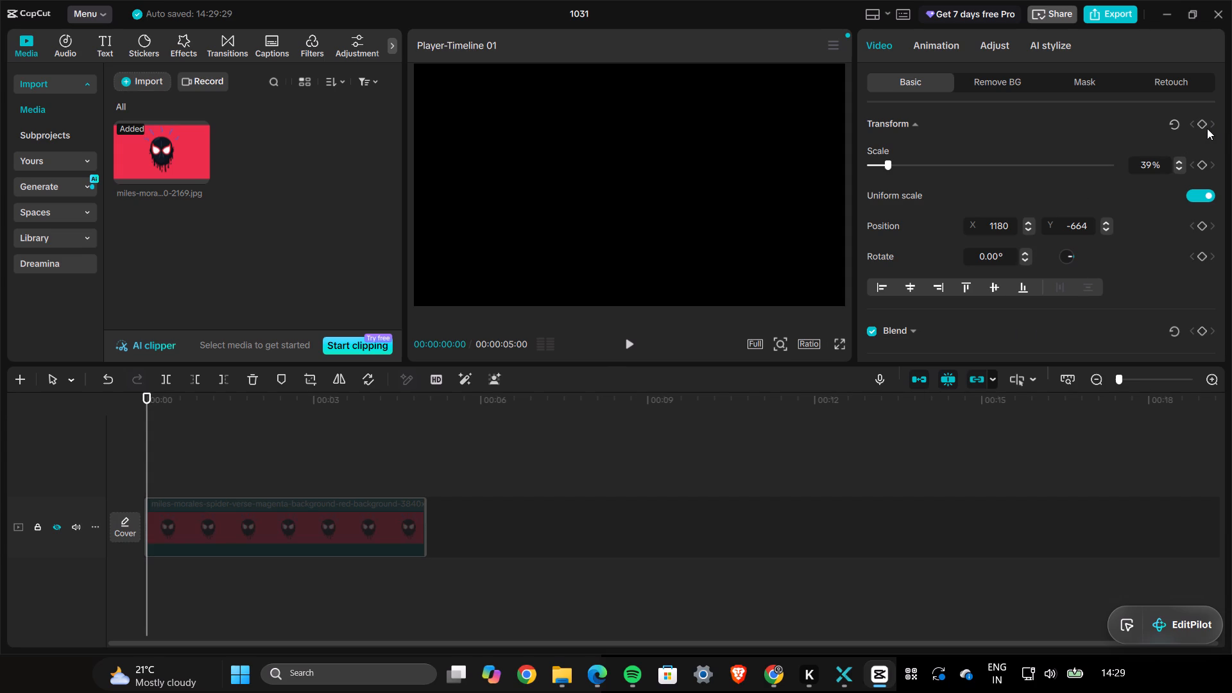
pyautogui.click(1201, 128)
pyautogui.click(55, 522)
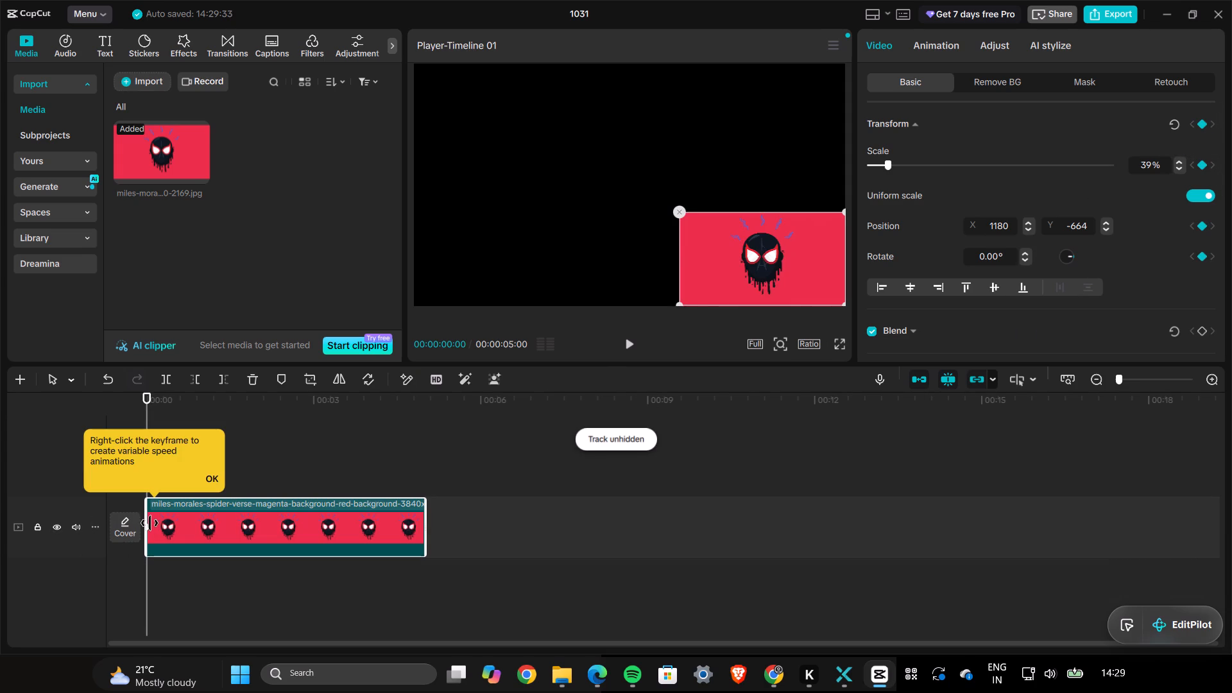
pyautogui.click(212, 475)
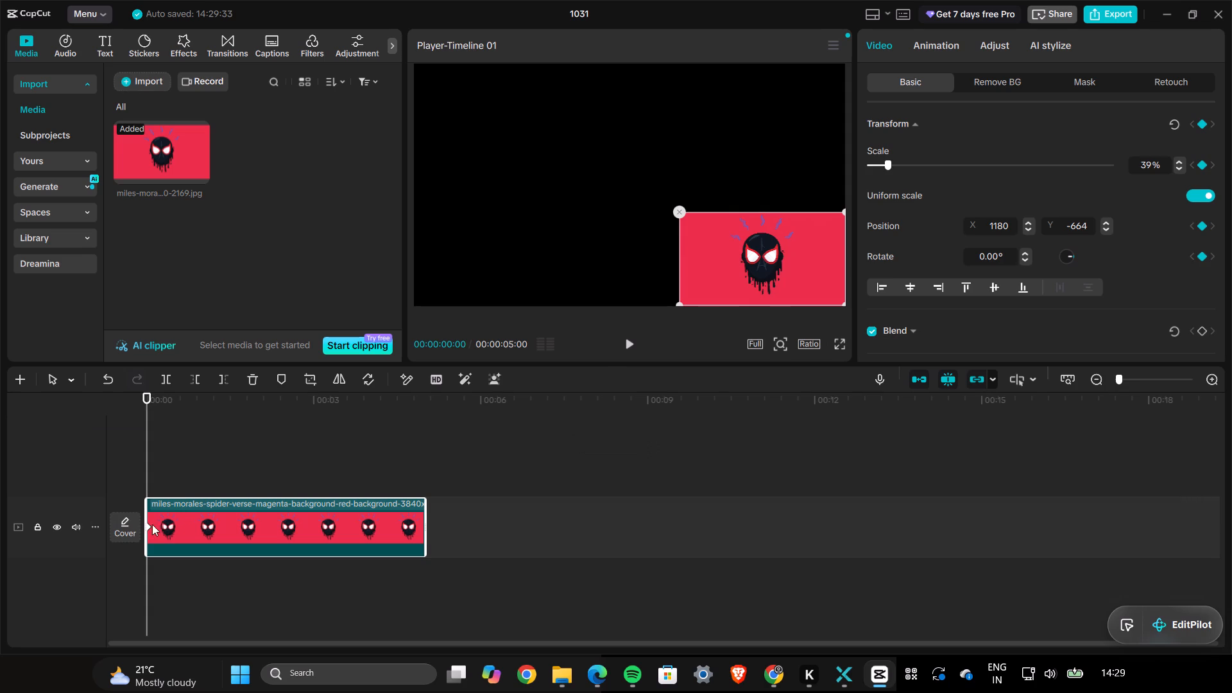
pyautogui.click(190, 526)
pyautogui.click(148, 529)
# At 00:00:05:00, reposition the image to about X 1134, Y -664 so that a position keyframe is set at the clip's end.
pyautogui.moveTo(148, 393); pyautogui.dragTo(423, 418)
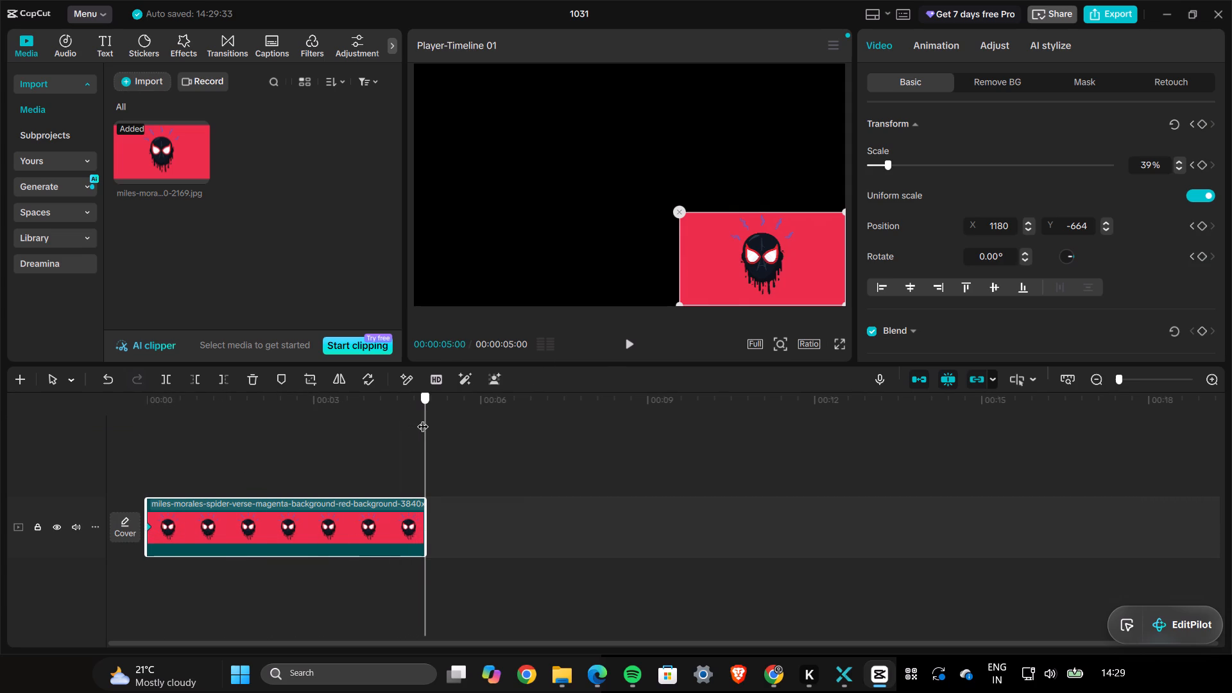
pyautogui.moveTo(423, 418); pyautogui.dragTo(425, 418)
pyautogui.click(734, 248)
pyautogui.moveTo(734, 248); pyautogui.dragTo(734, 114)
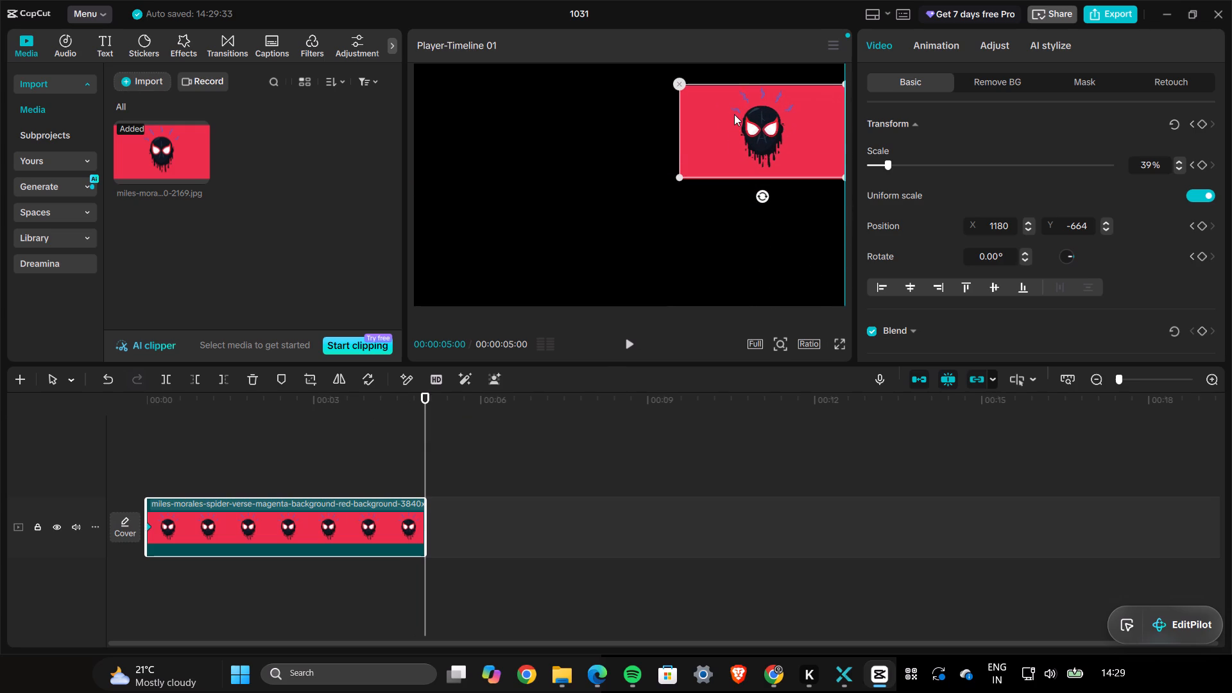
pyautogui.moveTo(734, 114); pyautogui.dragTo(734, 88)
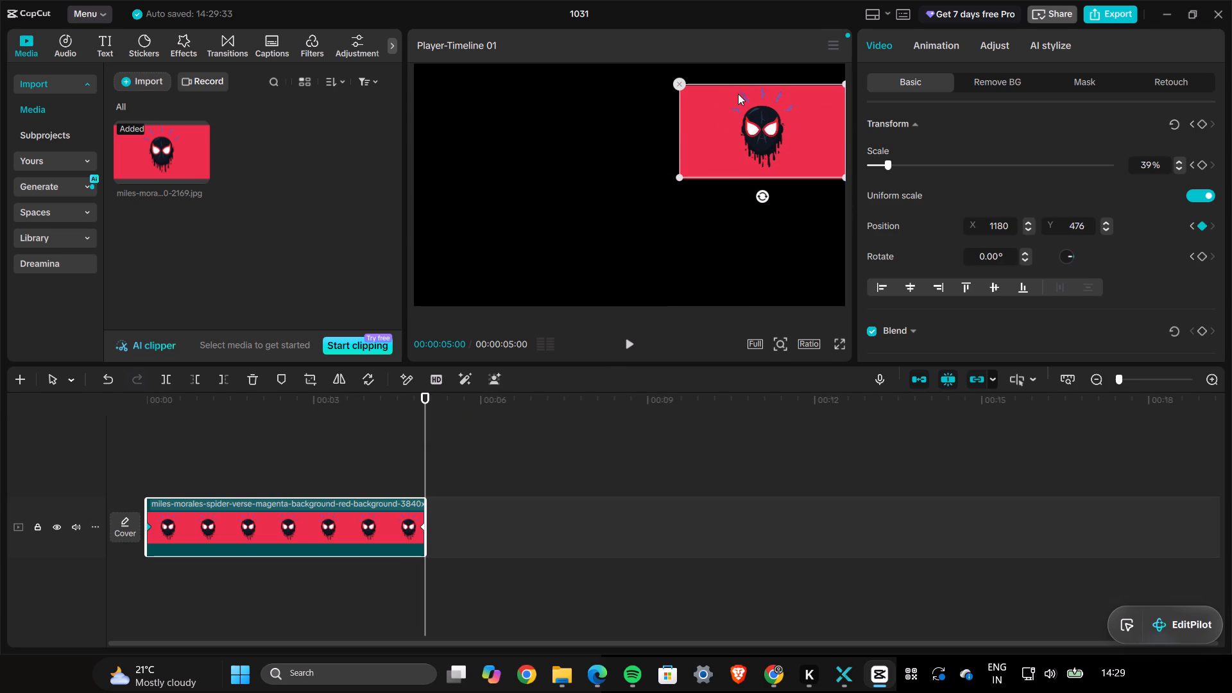
pyautogui.moveTo(757, 121); pyautogui.dragTo(763, 346)
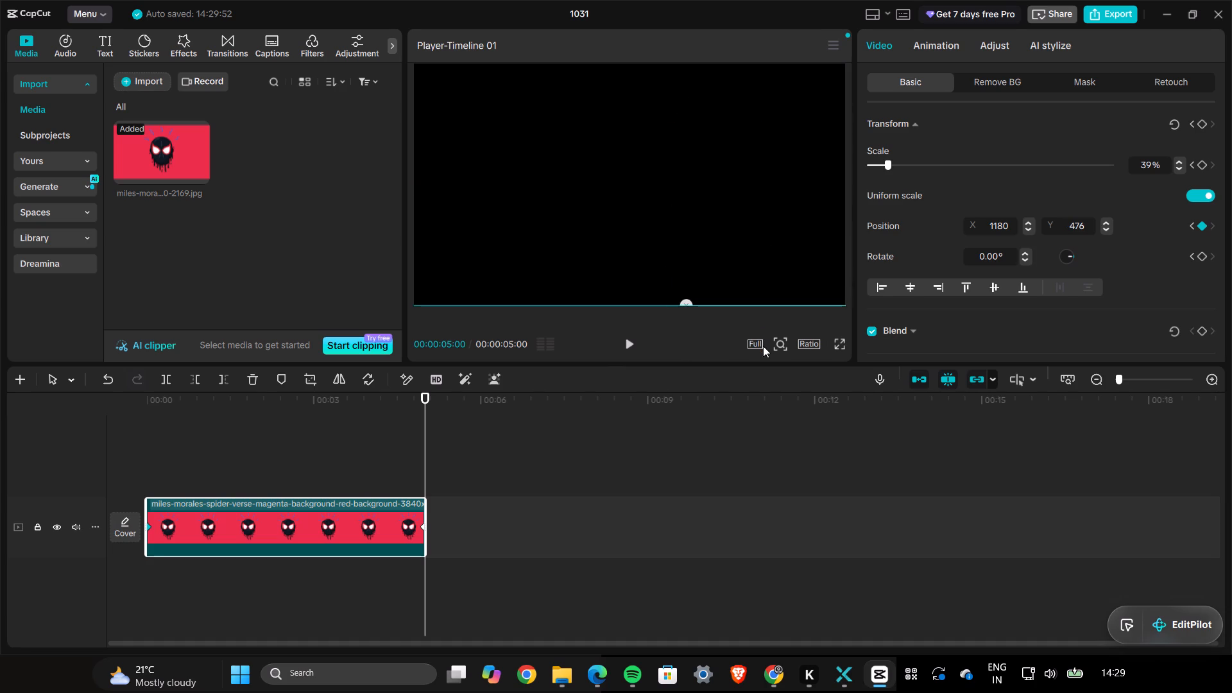
pyautogui.moveTo(763, 346); pyautogui.dragTo(778, 0)
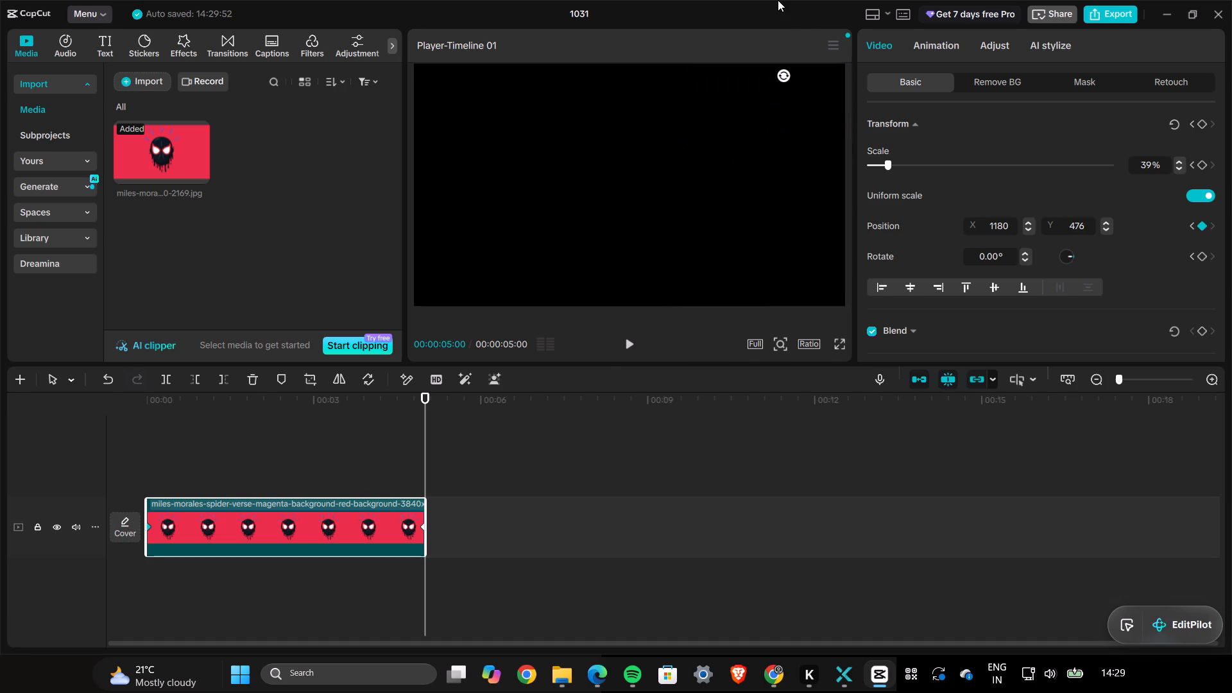
pyautogui.moveTo(778, 0); pyautogui.dragTo(776, 10)
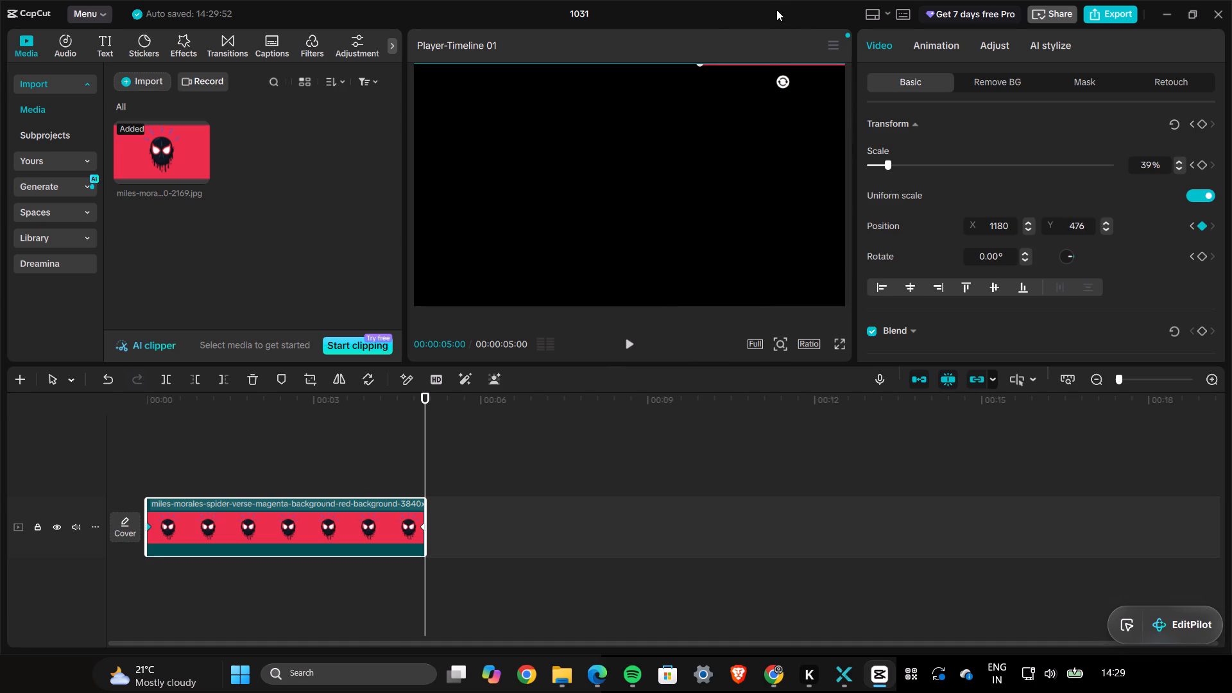
pyautogui.moveTo(776, 10); pyautogui.dragTo(751, 251)
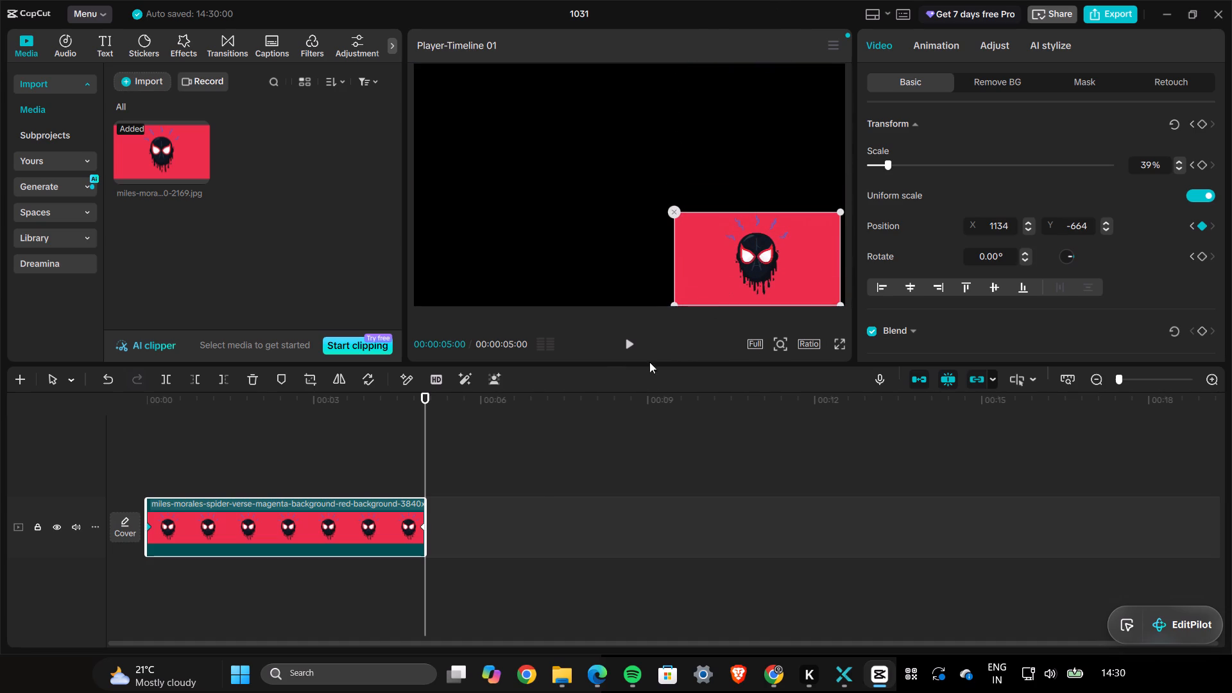
# At the 00:00:00:00 keyframe, move the image down just past the frame's bottom edge, to about X 1180, Y -1496.
pyautogui.moveTo(424, 390); pyautogui.dragTo(371, 413)
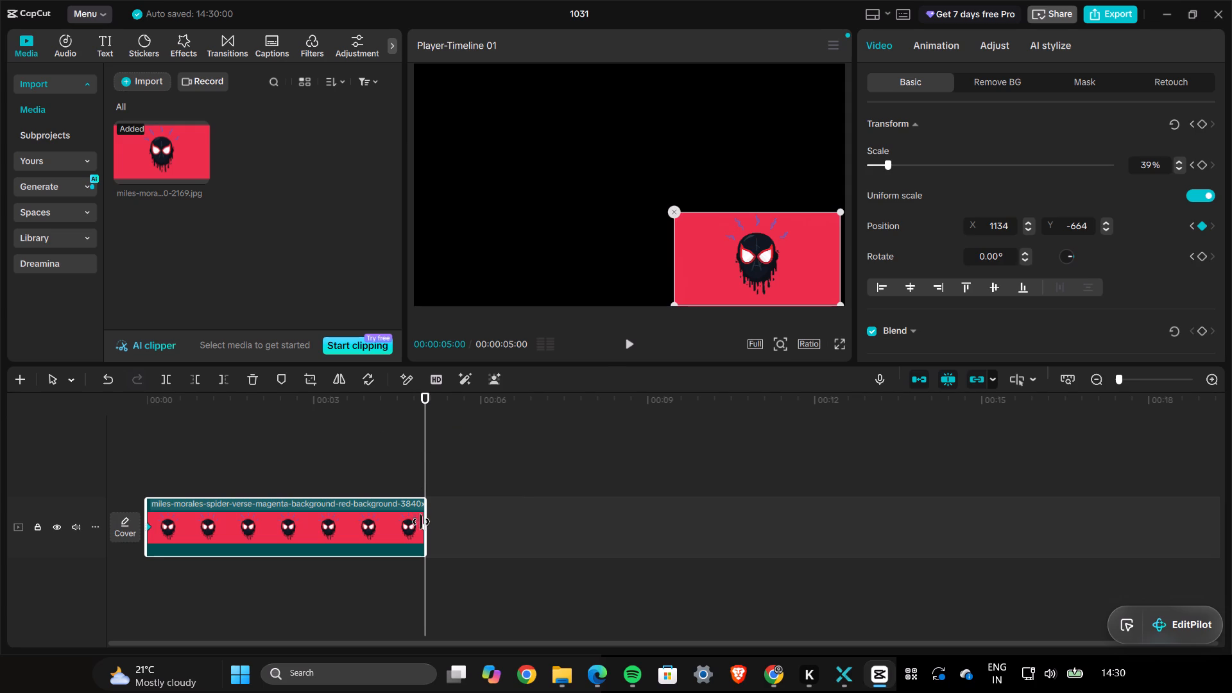
pyautogui.click(424, 532)
pyautogui.moveTo(426, 393); pyautogui.dragTo(144, 452)
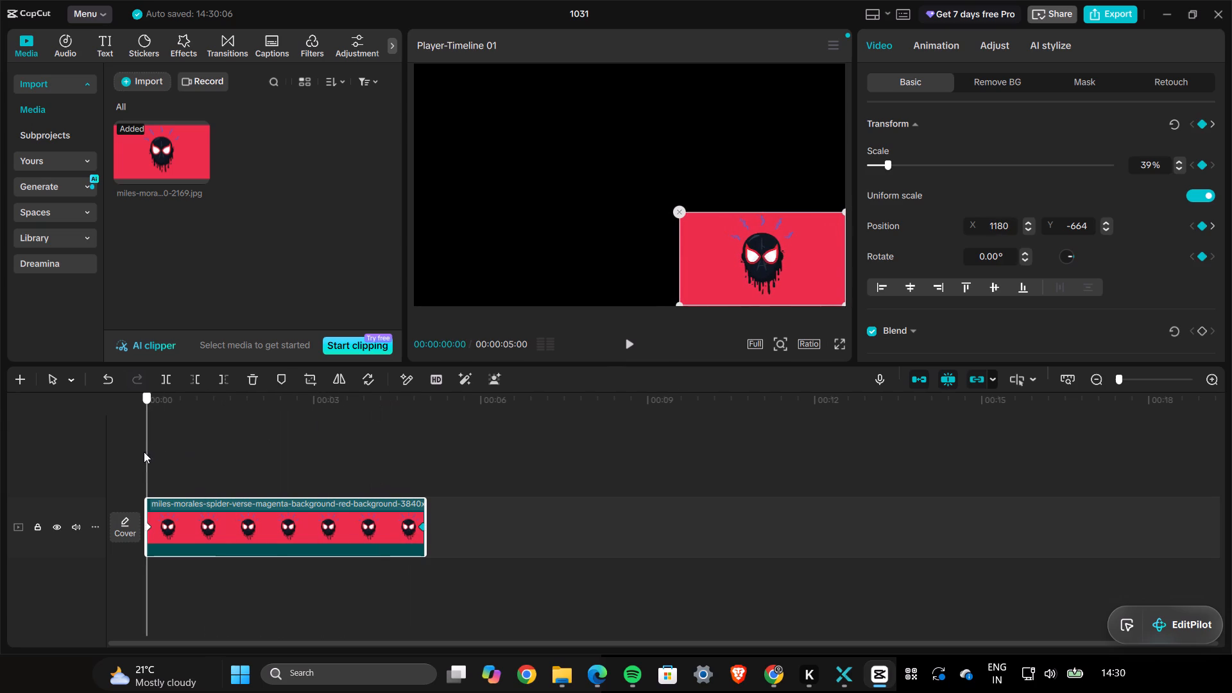
pyautogui.moveTo(144, 452); pyautogui.dragTo(143, 452)
pyautogui.click(149, 533)
pyautogui.moveTo(750, 233); pyautogui.dragTo(746, 316)
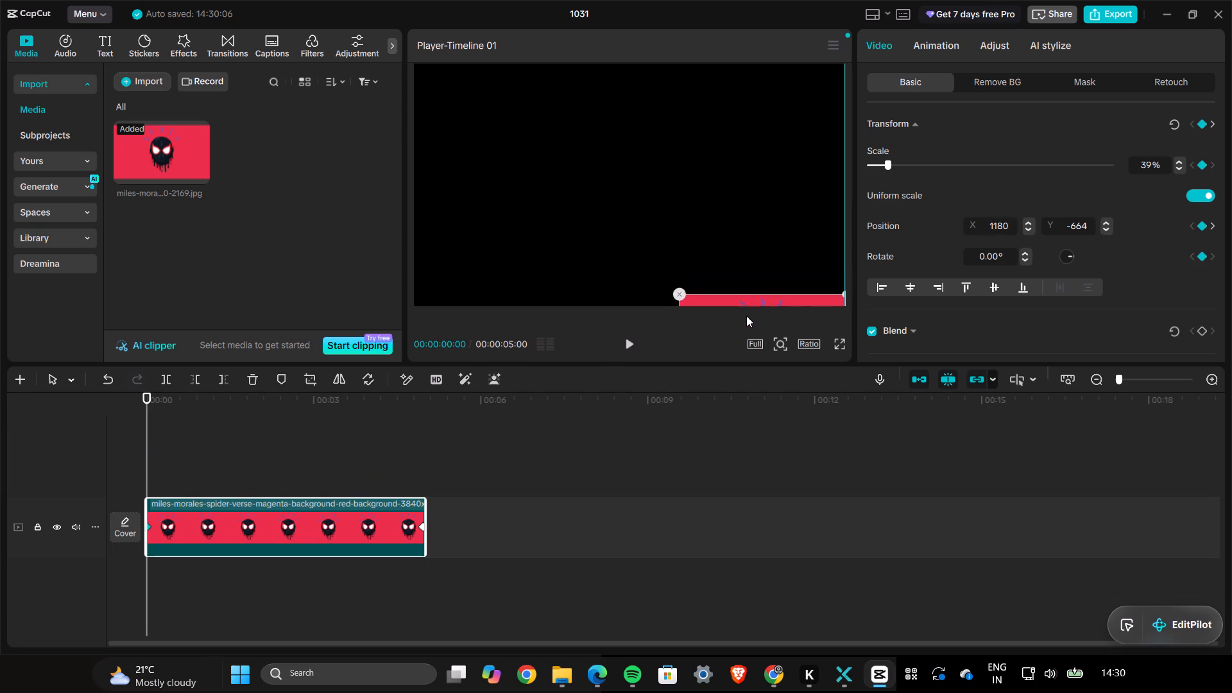
pyautogui.moveTo(746, 316); pyautogui.dragTo(752, 327)
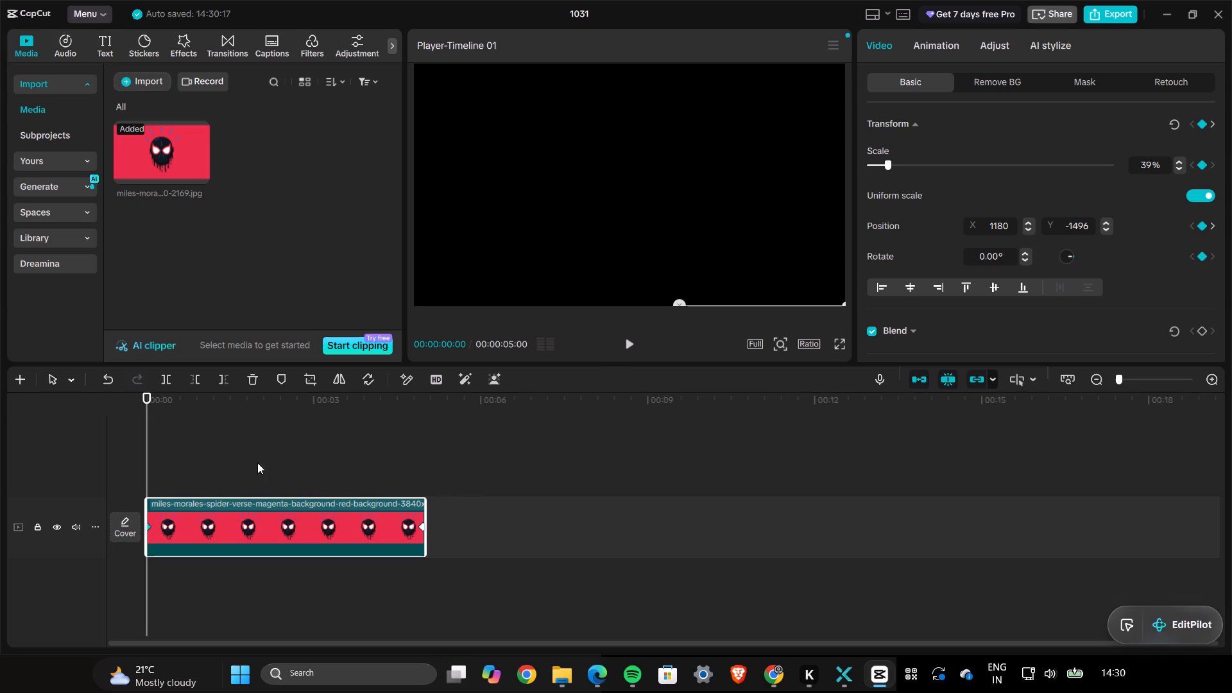
# At 00:00:05:00, readjust the image's end position in the frame's lower-right corner to about X 1137, Y -664.
pyautogui.moveTo(145, 395); pyautogui.dragTo(427, 441)
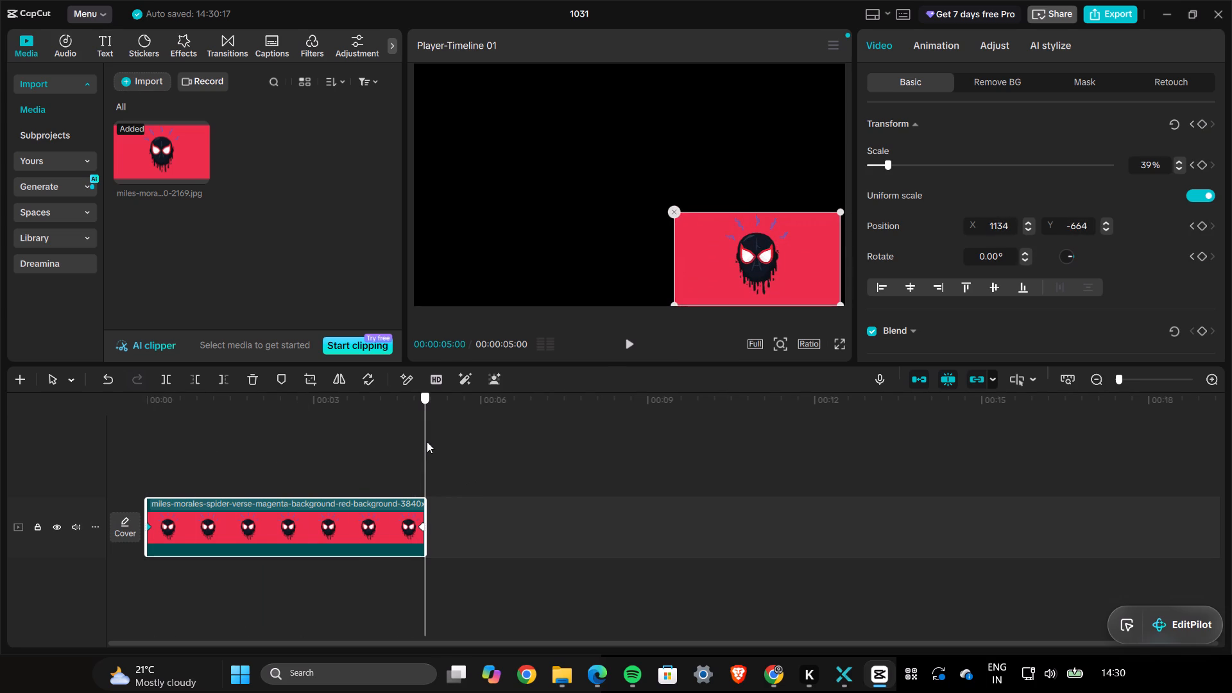
pyautogui.moveTo(427, 441); pyautogui.dragTo(427, 442)
pyautogui.moveTo(760, 235); pyautogui.dragTo(766, 221)
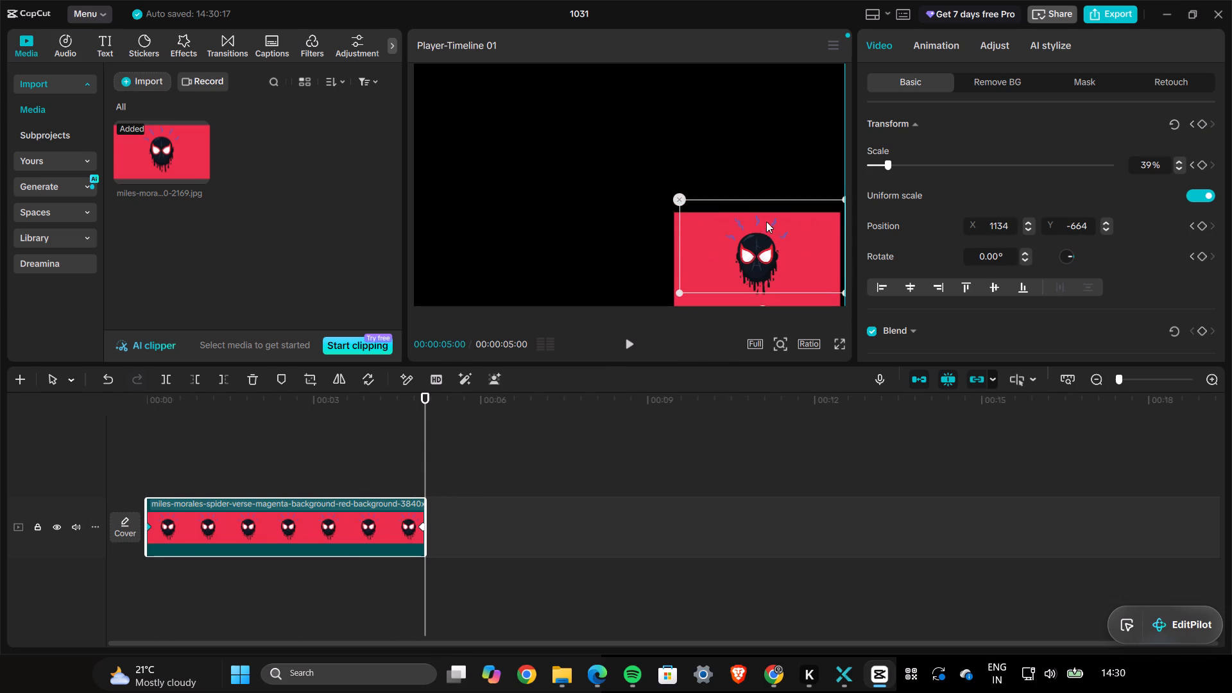
pyautogui.moveTo(766, 221); pyautogui.dragTo(767, 216)
pyautogui.click(742, 248)
pyautogui.moveTo(740, 255); pyautogui.dragTo(739, 266)
pyautogui.click(739, 267)
pyautogui.moveTo(761, 234); pyautogui.dragTo(761, 227)
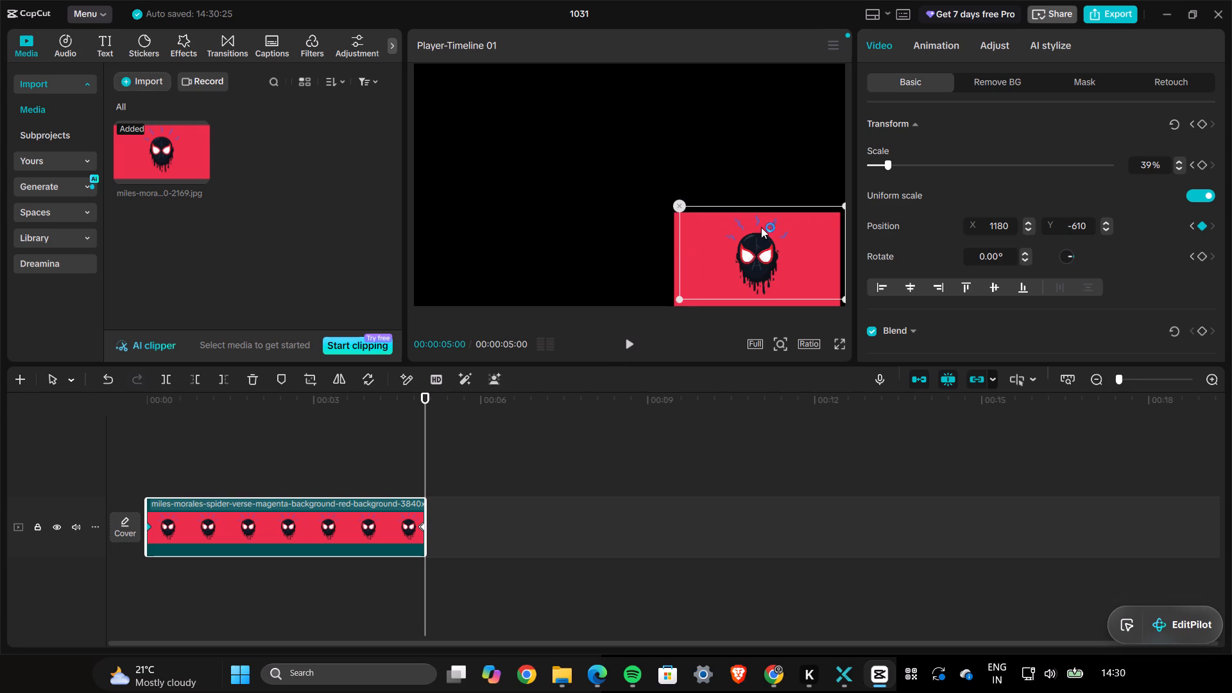
pyautogui.moveTo(761, 227); pyautogui.dragTo(765, 126)
pyautogui.moveTo(736, 158); pyautogui.dragTo(727, 275)
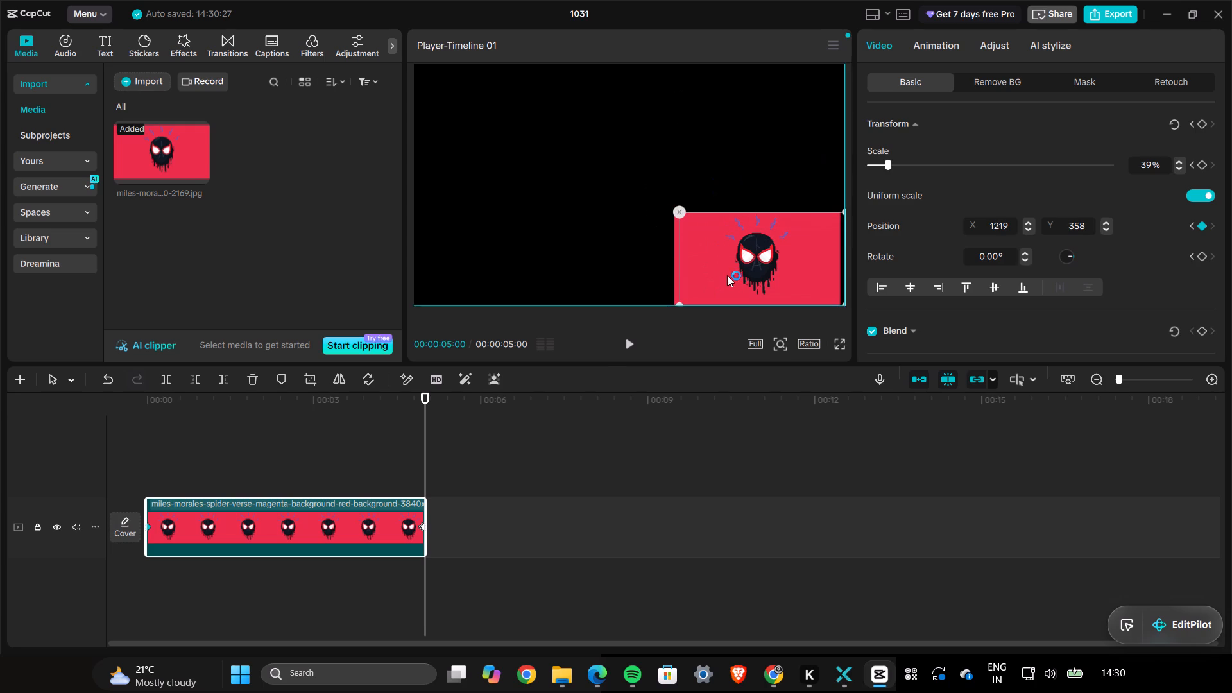
pyautogui.moveTo(727, 275); pyautogui.dragTo(726, 275)
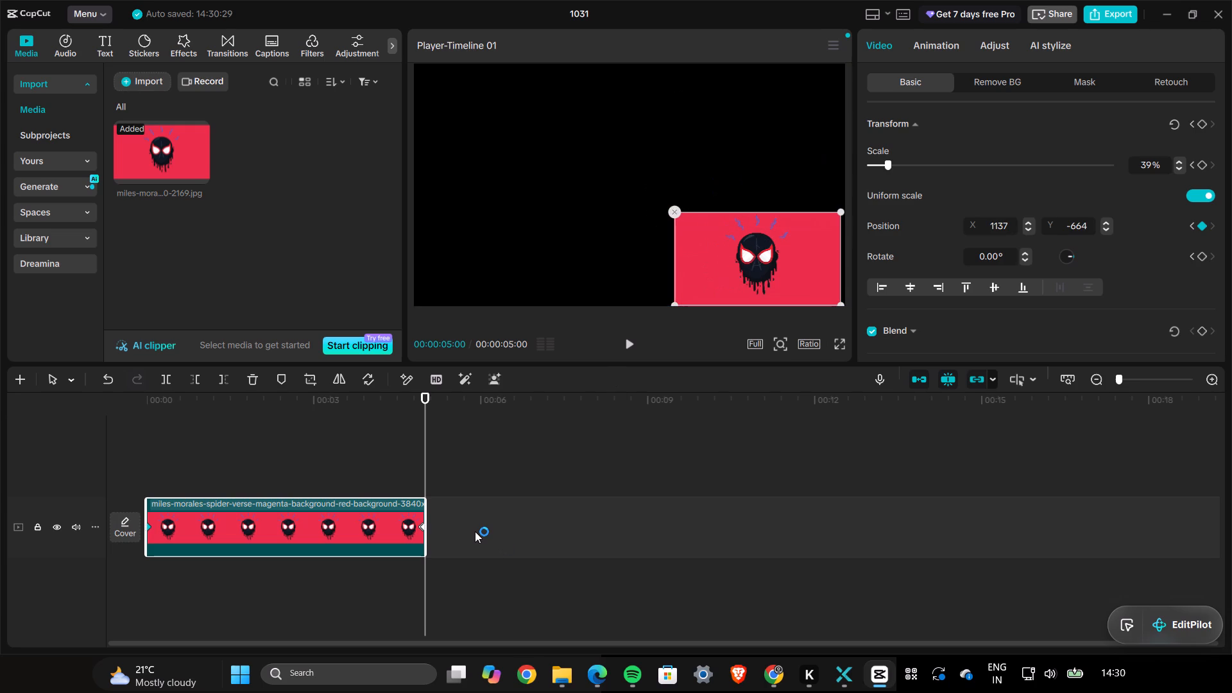
# Scrub between 00:00:00:00 and 00:00:05:00 to review the image's slide-in movement.
pyautogui.click(420, 525)
pyautogui.moveTo(699, 269); pyautogui.dragTo(475, 531)
pyautogui.moveTo(475, 531); pyautogui.dragTo(706, 26)
pyautogui.click(561, 587)
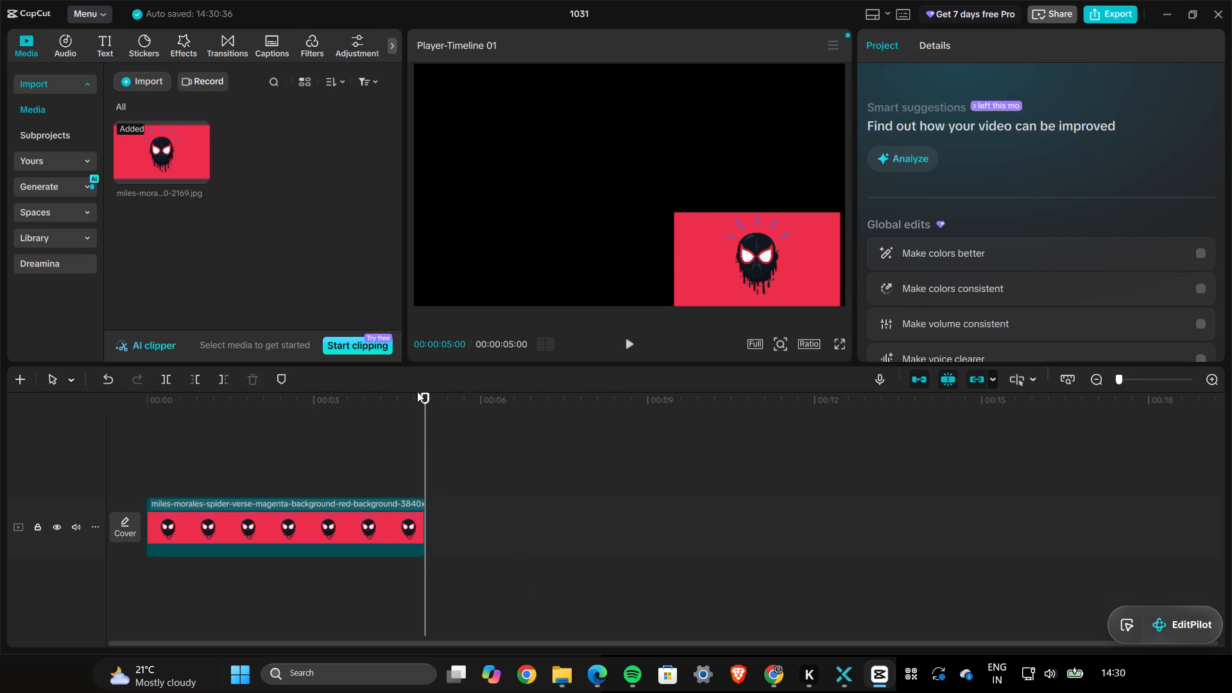
pyautogui.moveTo(424, 402); pyautogui.dragTo(155, 454)
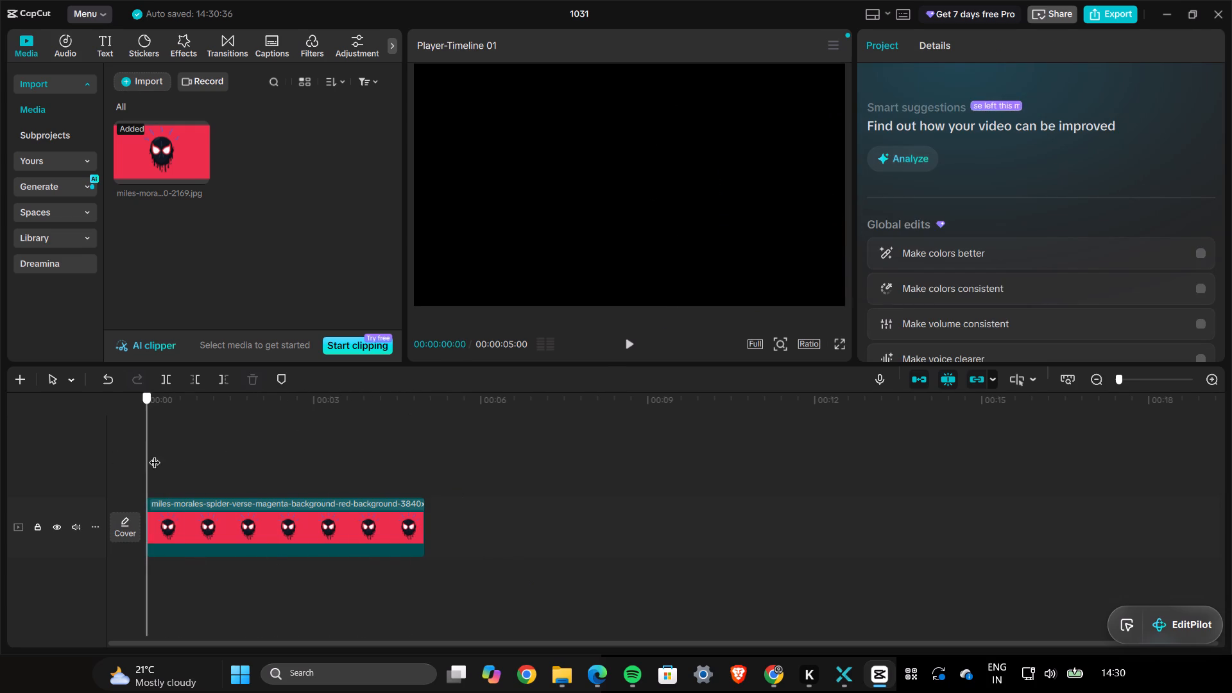
pyautogui.moveTo(155, 454); pyautogui.dragTo(434, 499)
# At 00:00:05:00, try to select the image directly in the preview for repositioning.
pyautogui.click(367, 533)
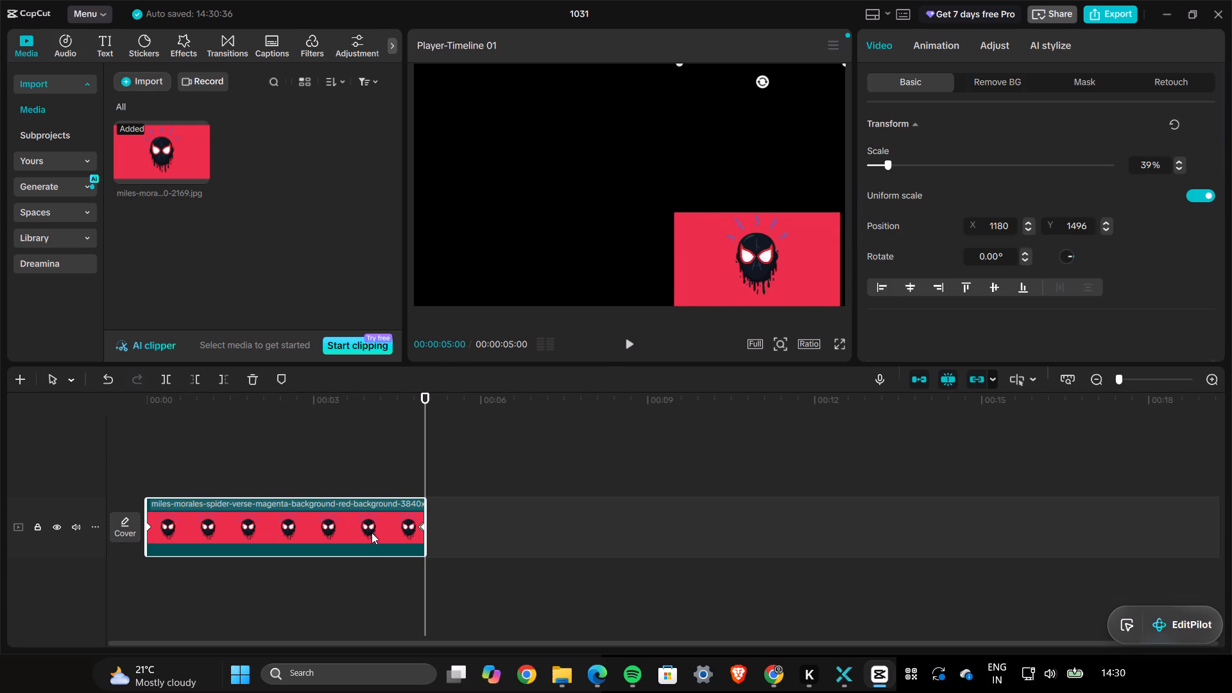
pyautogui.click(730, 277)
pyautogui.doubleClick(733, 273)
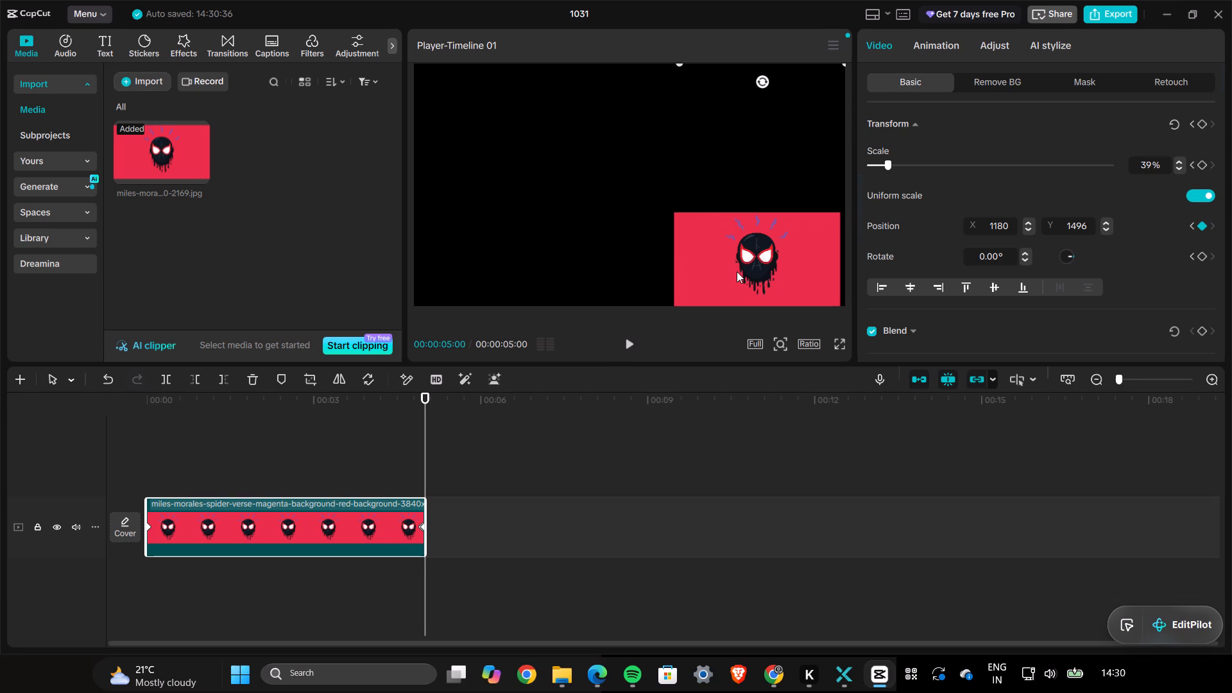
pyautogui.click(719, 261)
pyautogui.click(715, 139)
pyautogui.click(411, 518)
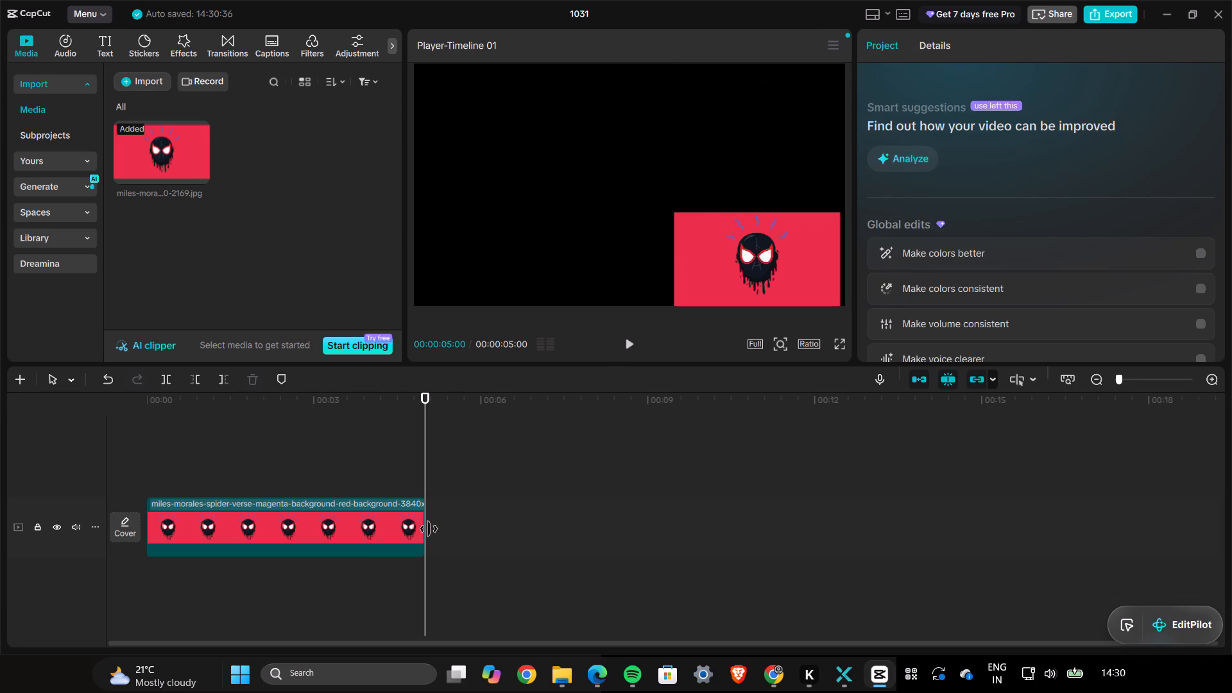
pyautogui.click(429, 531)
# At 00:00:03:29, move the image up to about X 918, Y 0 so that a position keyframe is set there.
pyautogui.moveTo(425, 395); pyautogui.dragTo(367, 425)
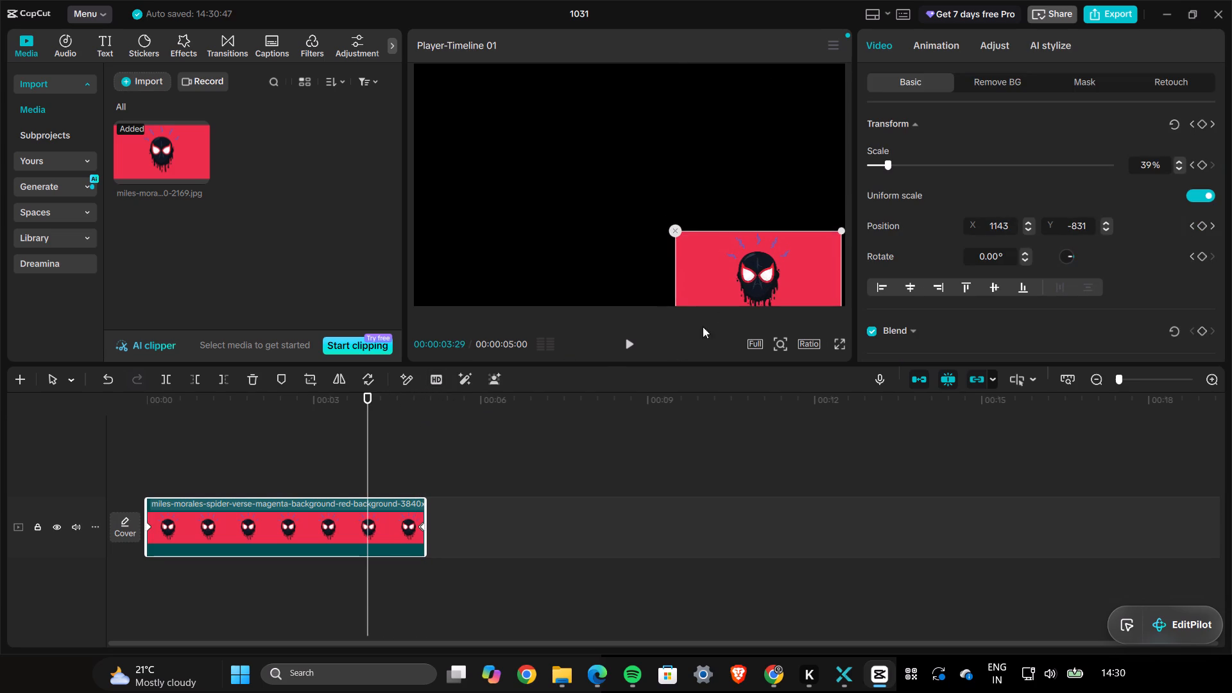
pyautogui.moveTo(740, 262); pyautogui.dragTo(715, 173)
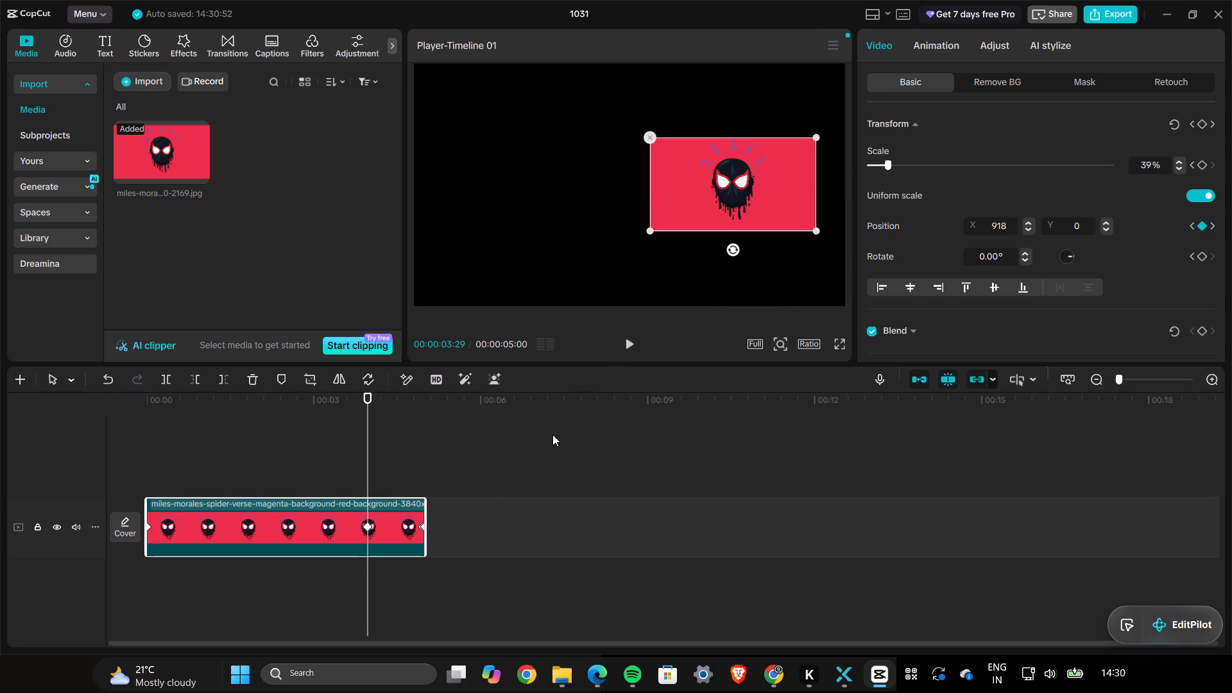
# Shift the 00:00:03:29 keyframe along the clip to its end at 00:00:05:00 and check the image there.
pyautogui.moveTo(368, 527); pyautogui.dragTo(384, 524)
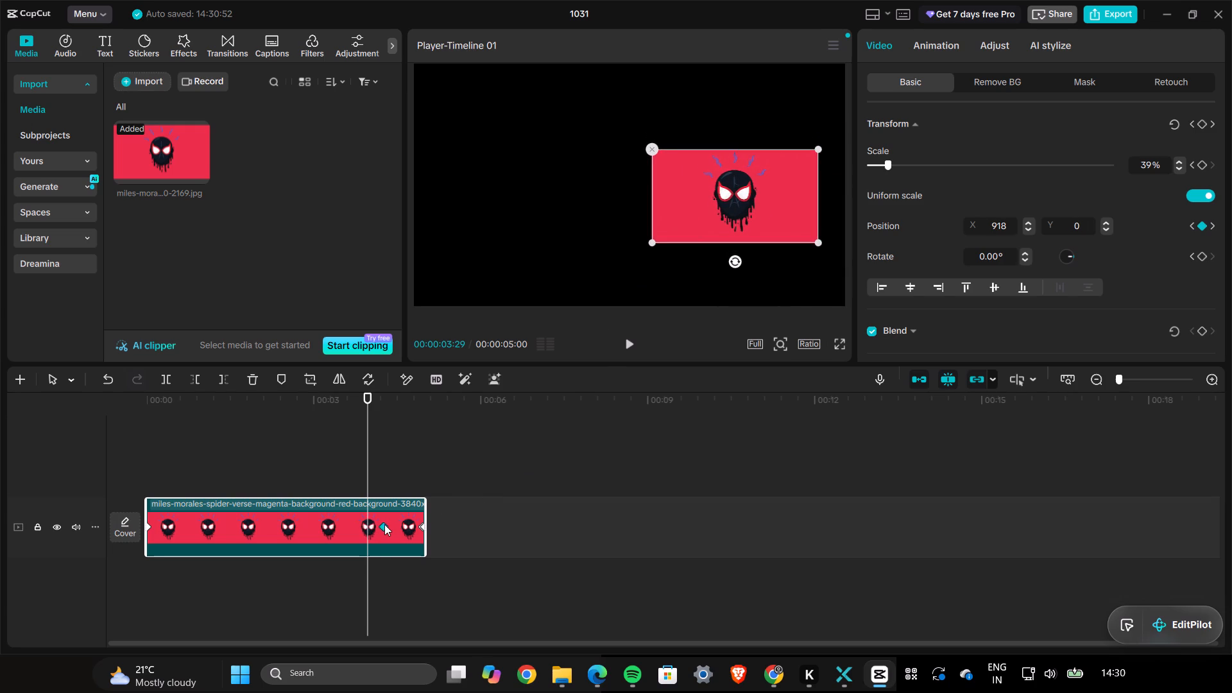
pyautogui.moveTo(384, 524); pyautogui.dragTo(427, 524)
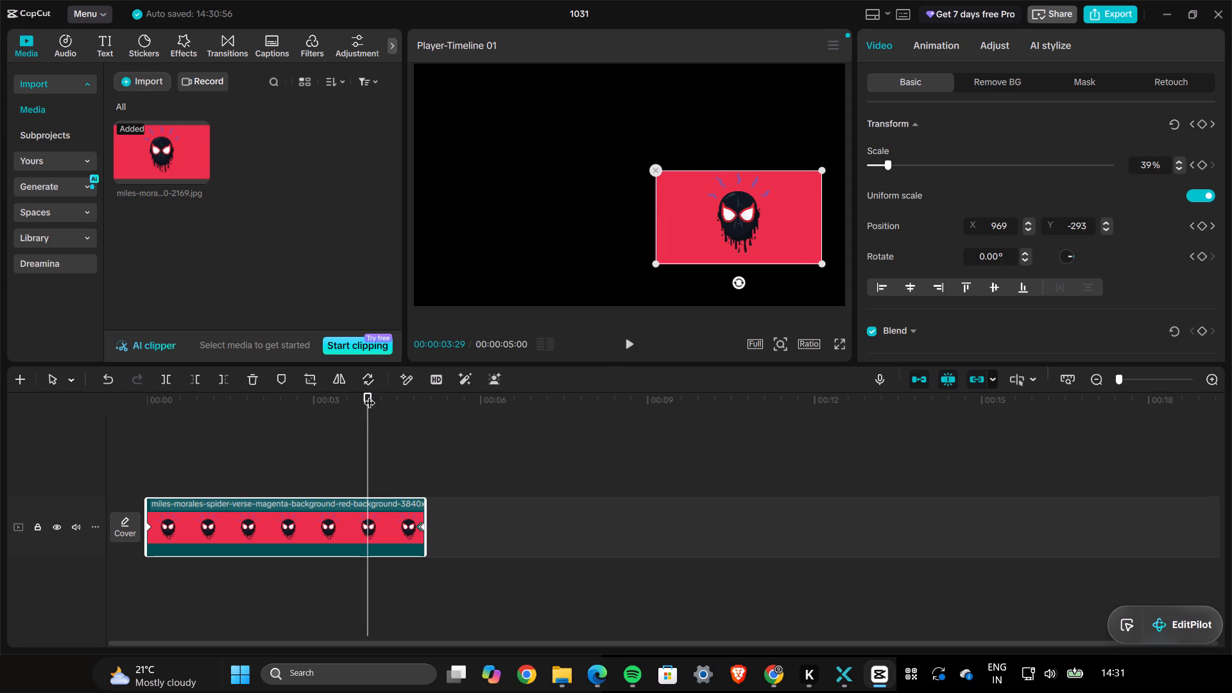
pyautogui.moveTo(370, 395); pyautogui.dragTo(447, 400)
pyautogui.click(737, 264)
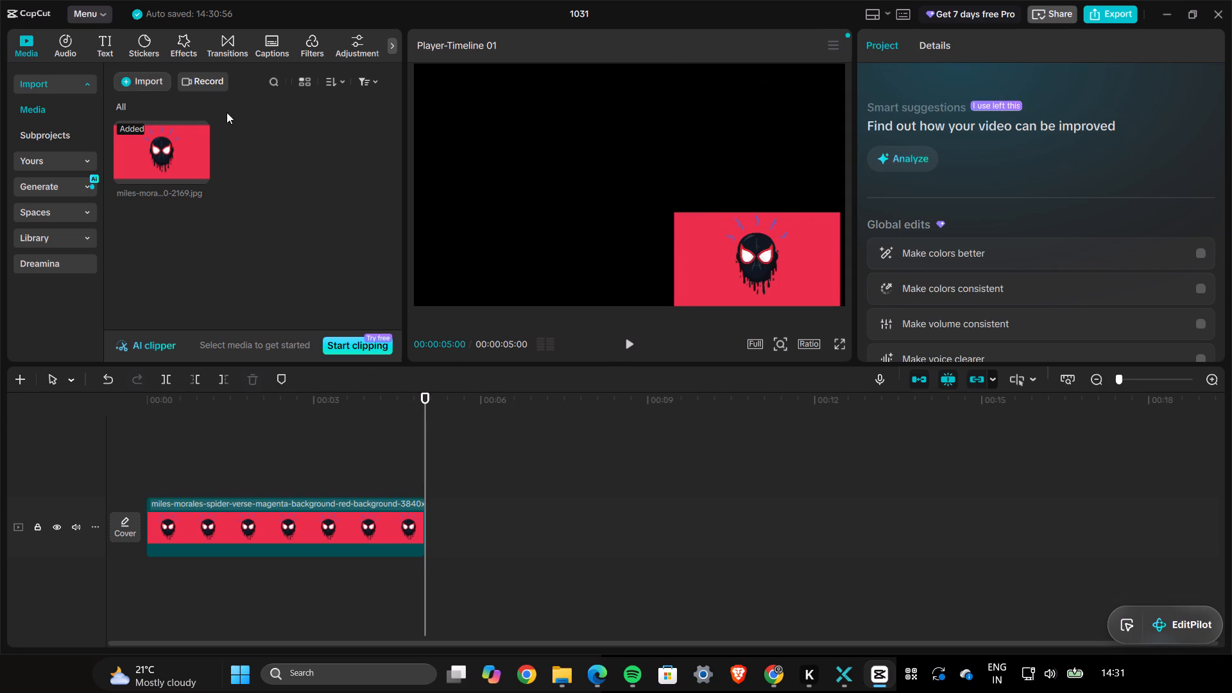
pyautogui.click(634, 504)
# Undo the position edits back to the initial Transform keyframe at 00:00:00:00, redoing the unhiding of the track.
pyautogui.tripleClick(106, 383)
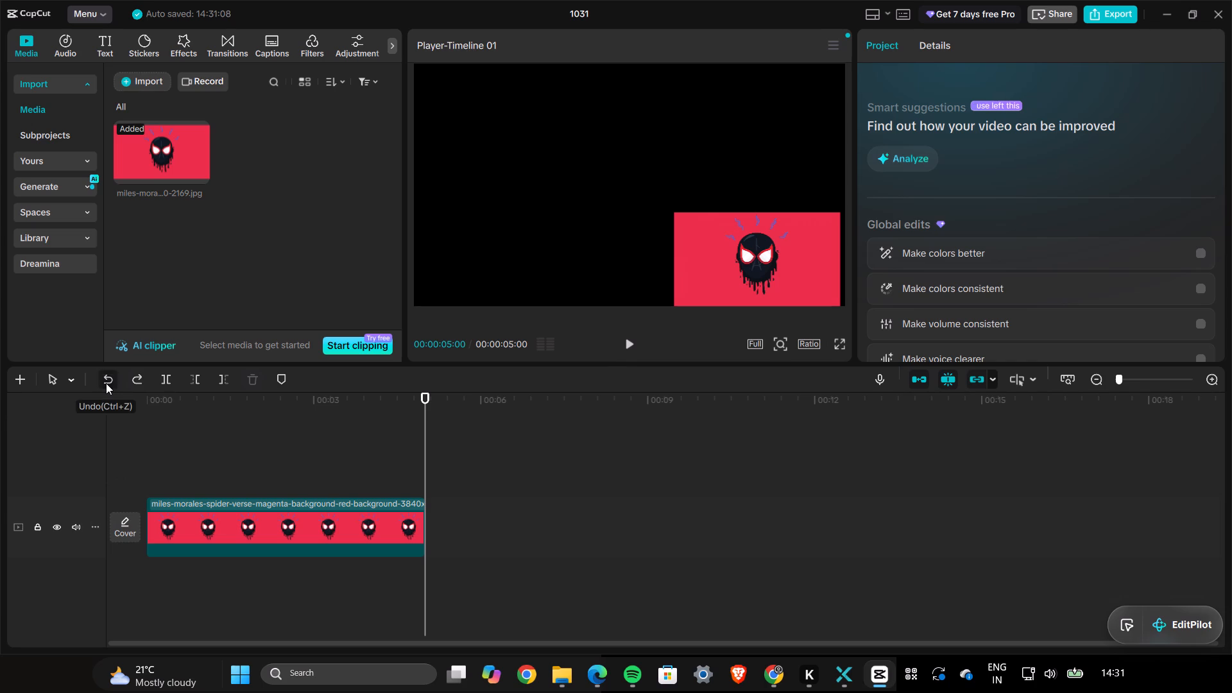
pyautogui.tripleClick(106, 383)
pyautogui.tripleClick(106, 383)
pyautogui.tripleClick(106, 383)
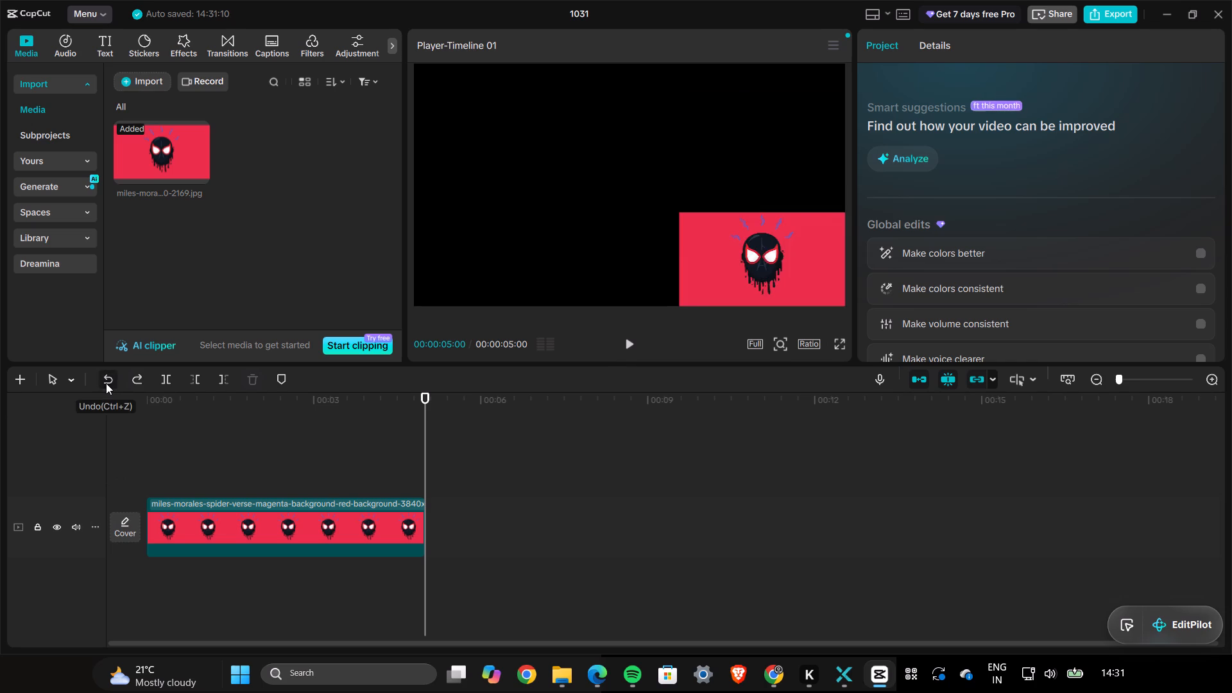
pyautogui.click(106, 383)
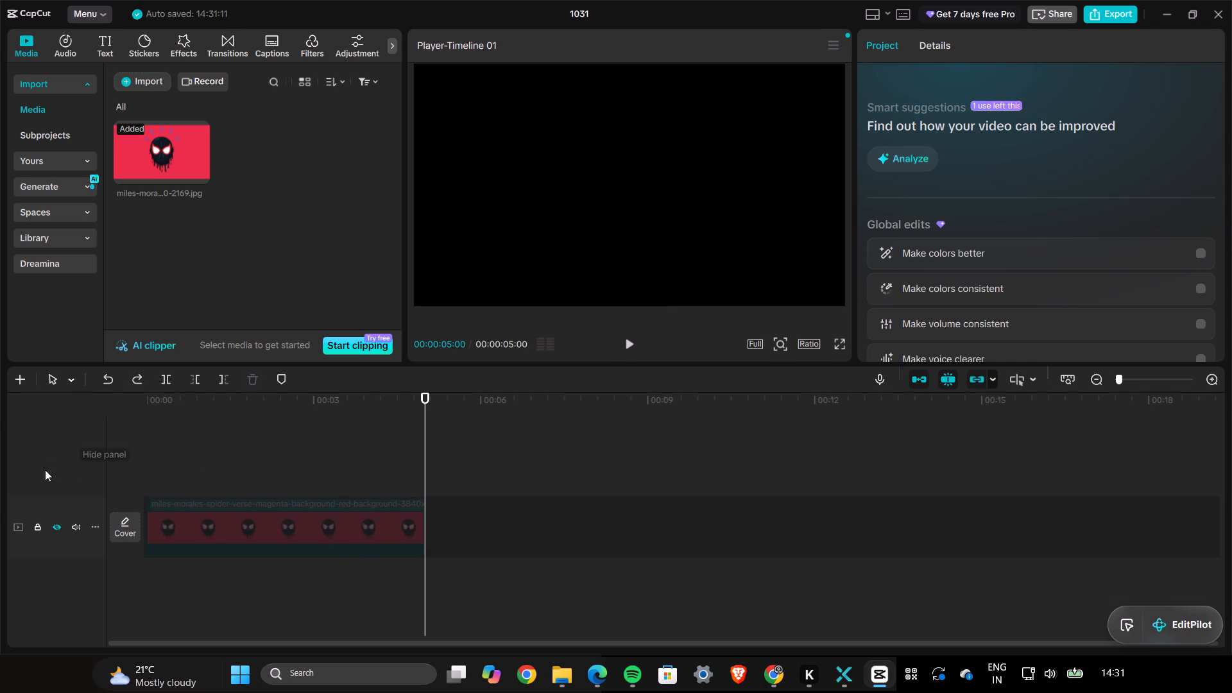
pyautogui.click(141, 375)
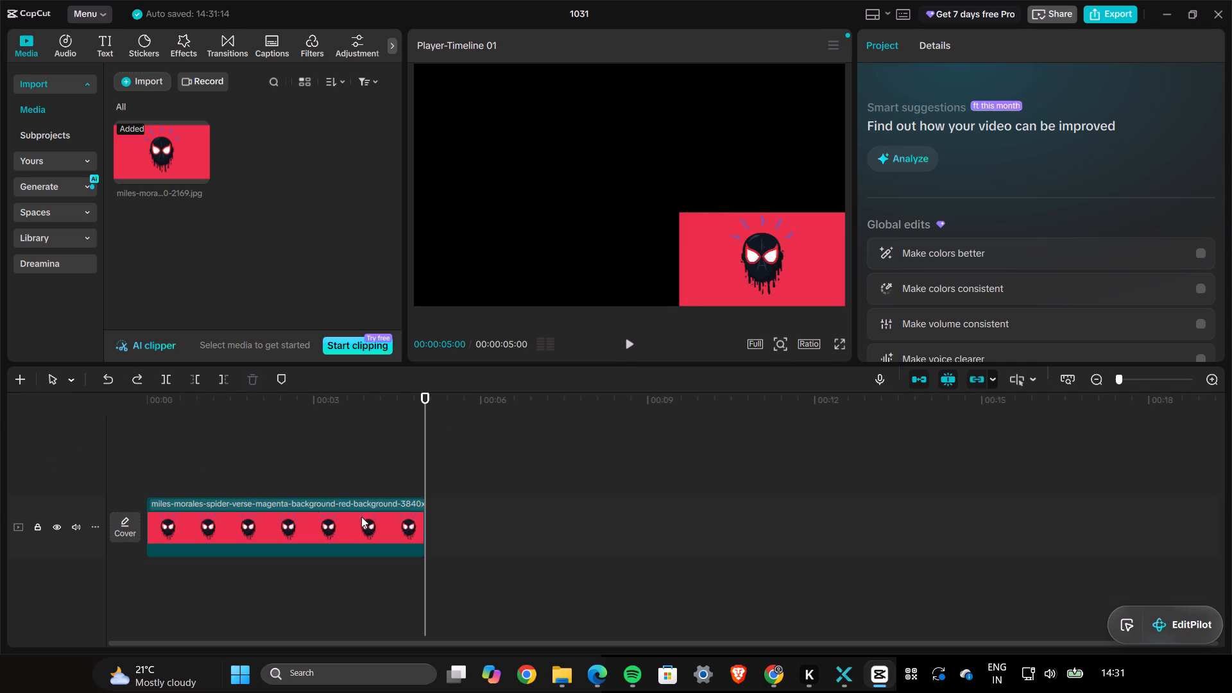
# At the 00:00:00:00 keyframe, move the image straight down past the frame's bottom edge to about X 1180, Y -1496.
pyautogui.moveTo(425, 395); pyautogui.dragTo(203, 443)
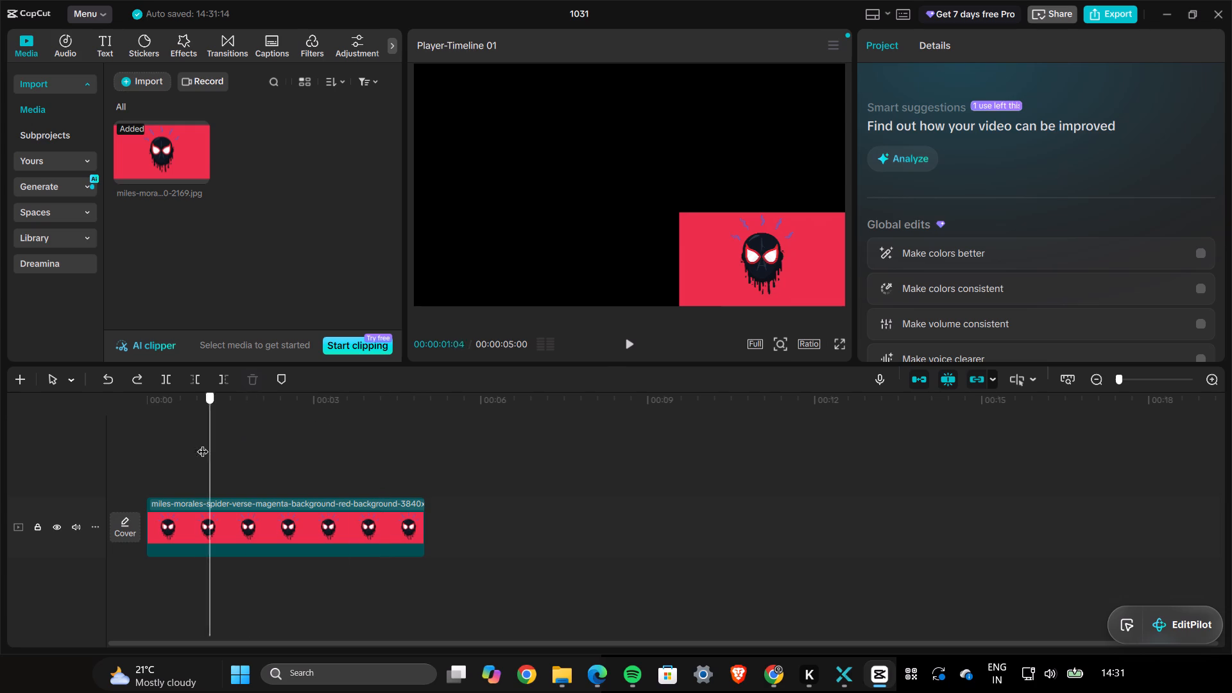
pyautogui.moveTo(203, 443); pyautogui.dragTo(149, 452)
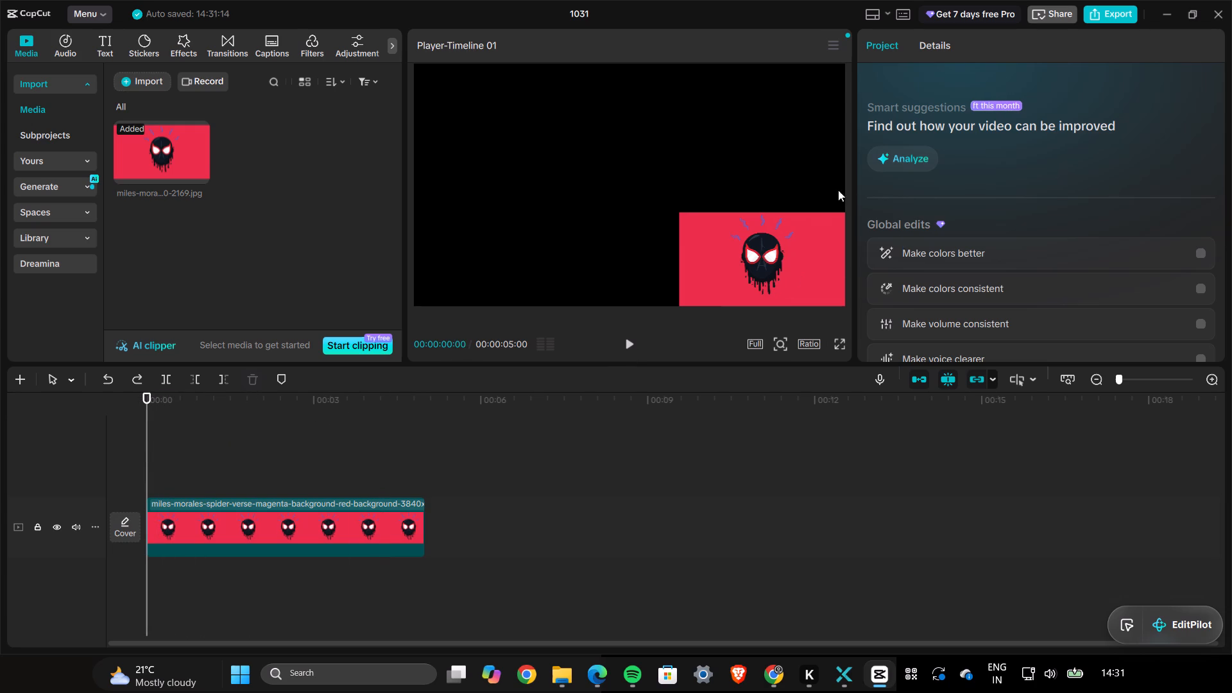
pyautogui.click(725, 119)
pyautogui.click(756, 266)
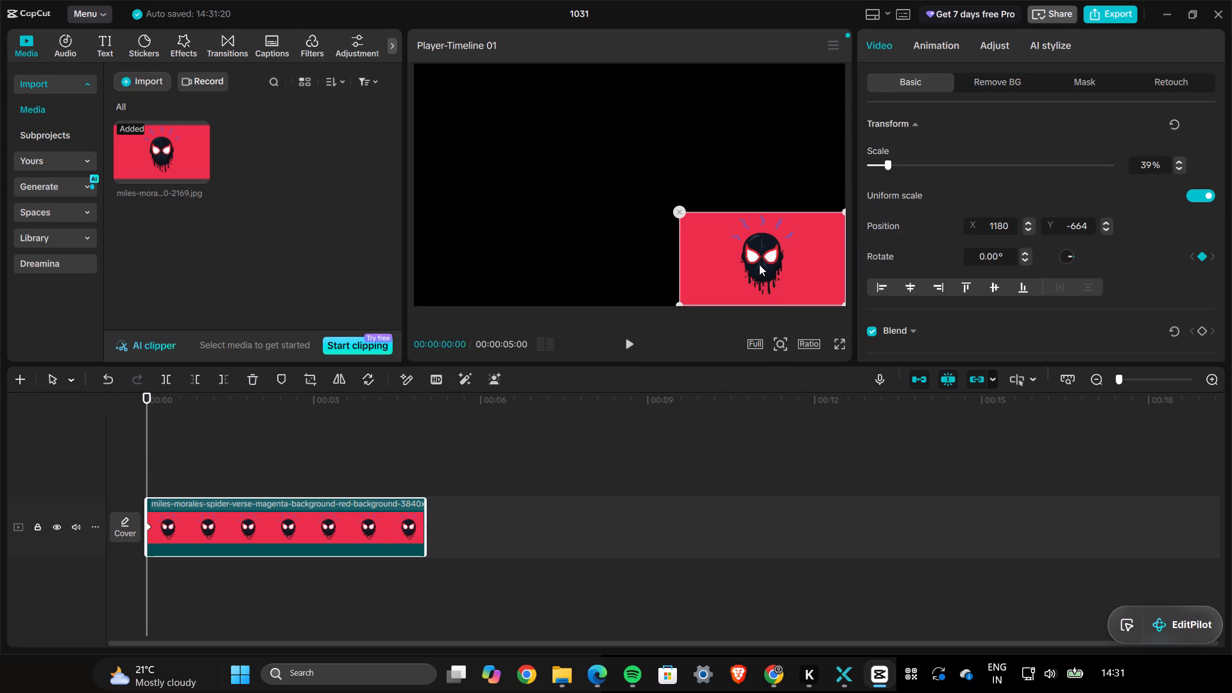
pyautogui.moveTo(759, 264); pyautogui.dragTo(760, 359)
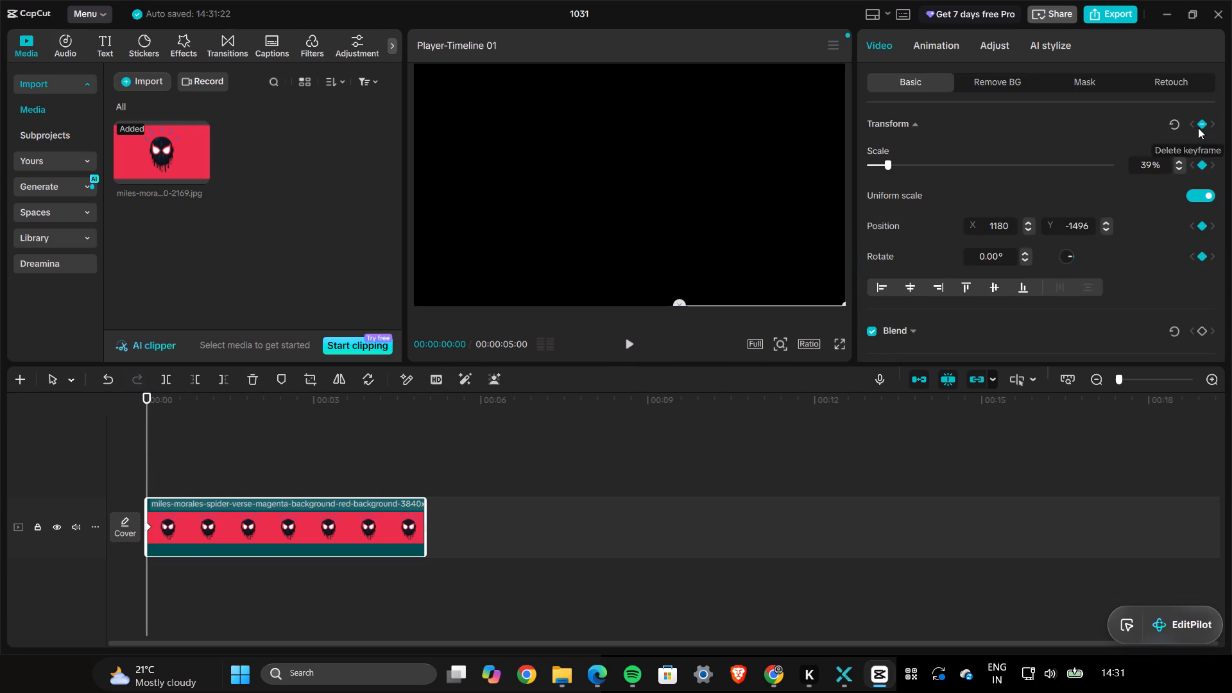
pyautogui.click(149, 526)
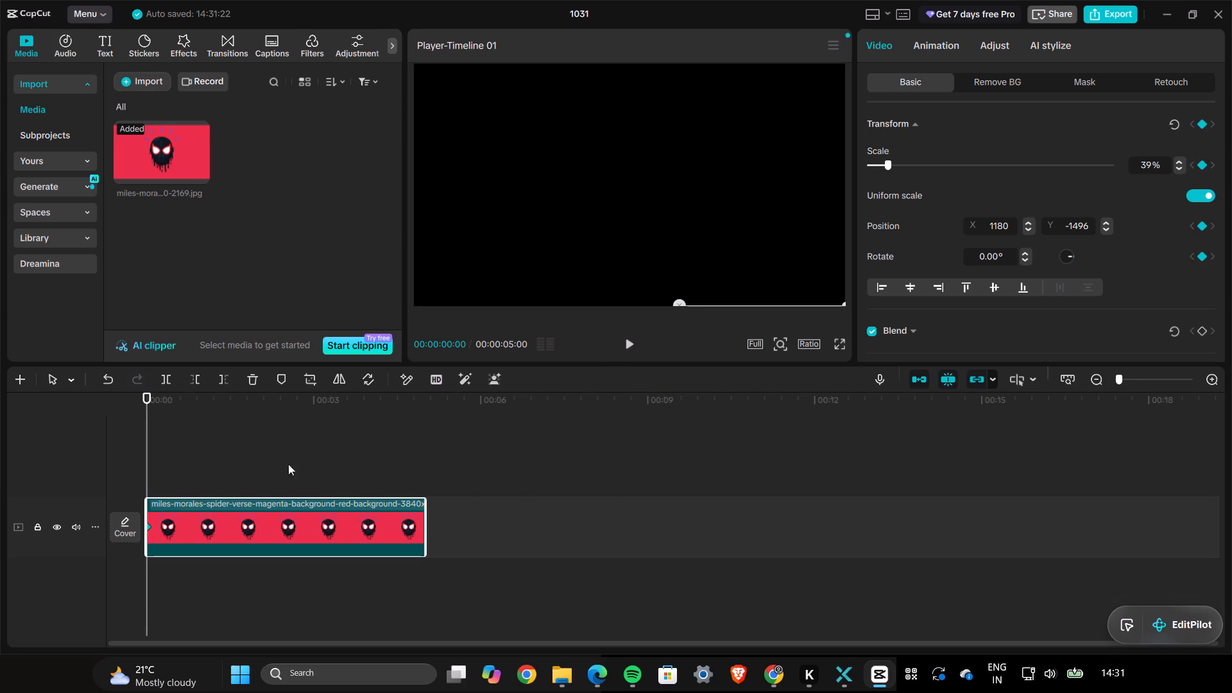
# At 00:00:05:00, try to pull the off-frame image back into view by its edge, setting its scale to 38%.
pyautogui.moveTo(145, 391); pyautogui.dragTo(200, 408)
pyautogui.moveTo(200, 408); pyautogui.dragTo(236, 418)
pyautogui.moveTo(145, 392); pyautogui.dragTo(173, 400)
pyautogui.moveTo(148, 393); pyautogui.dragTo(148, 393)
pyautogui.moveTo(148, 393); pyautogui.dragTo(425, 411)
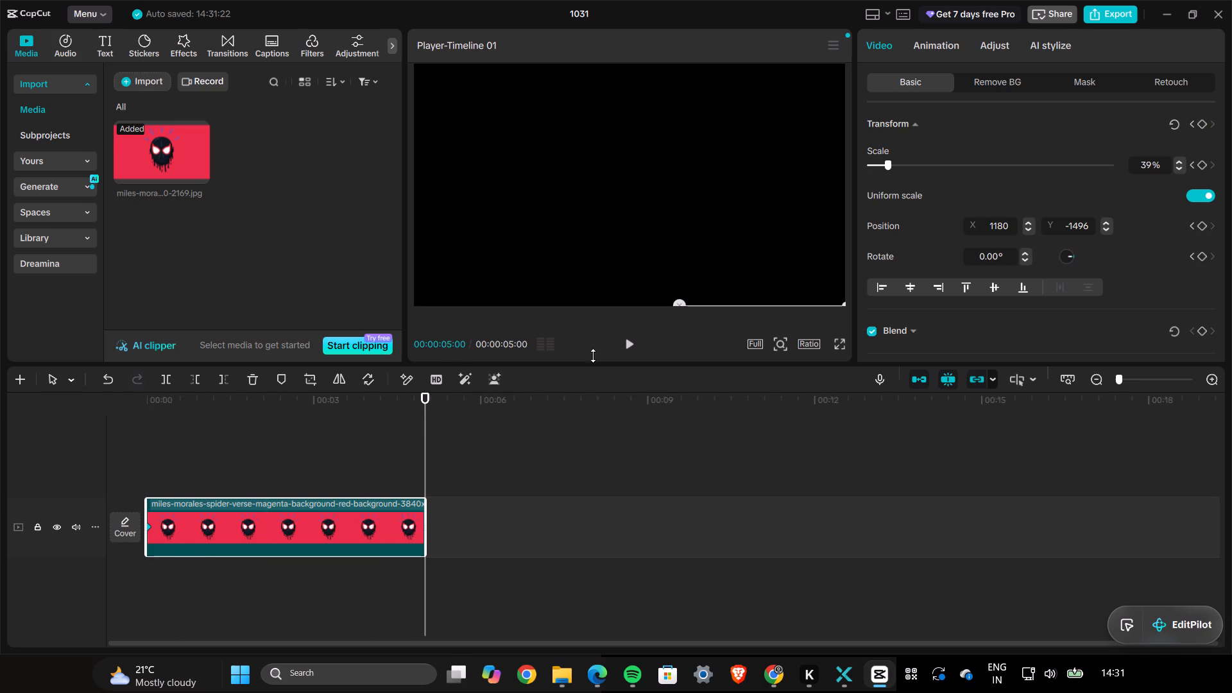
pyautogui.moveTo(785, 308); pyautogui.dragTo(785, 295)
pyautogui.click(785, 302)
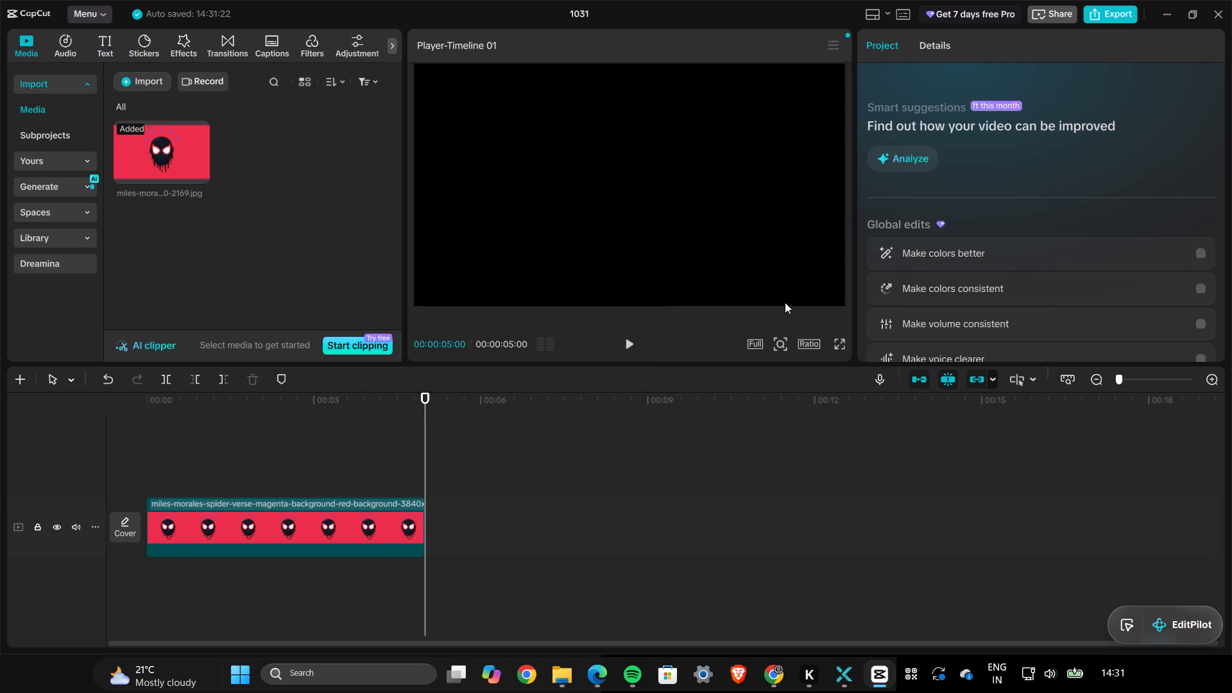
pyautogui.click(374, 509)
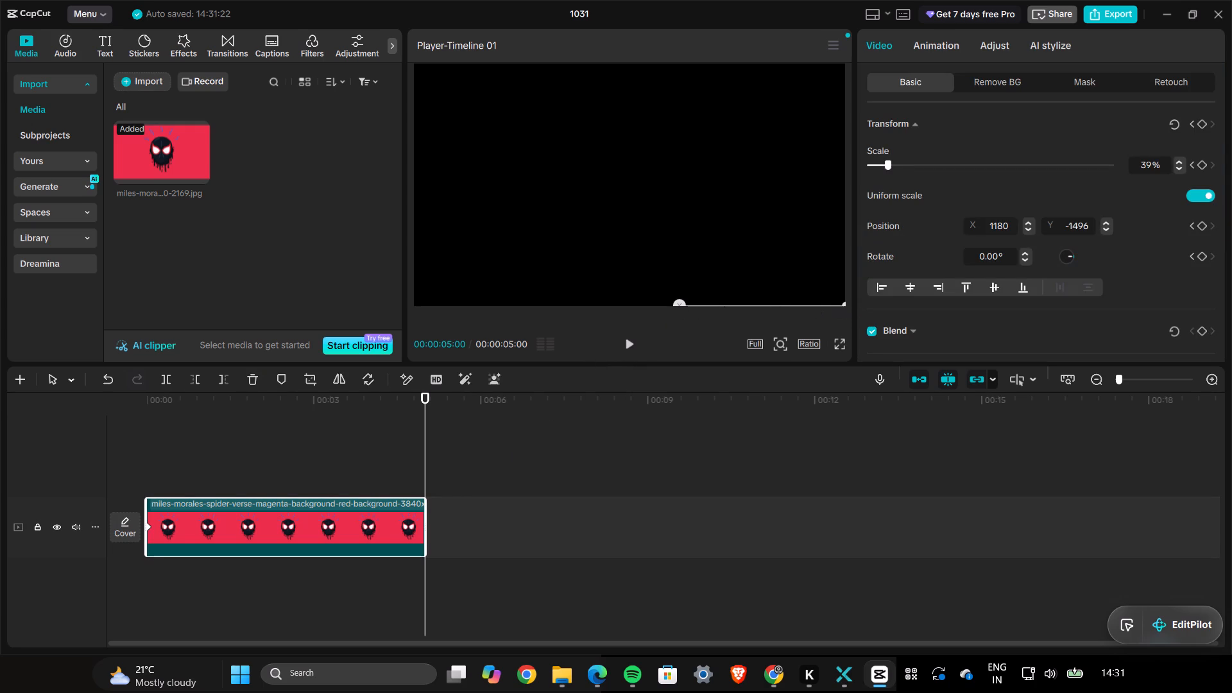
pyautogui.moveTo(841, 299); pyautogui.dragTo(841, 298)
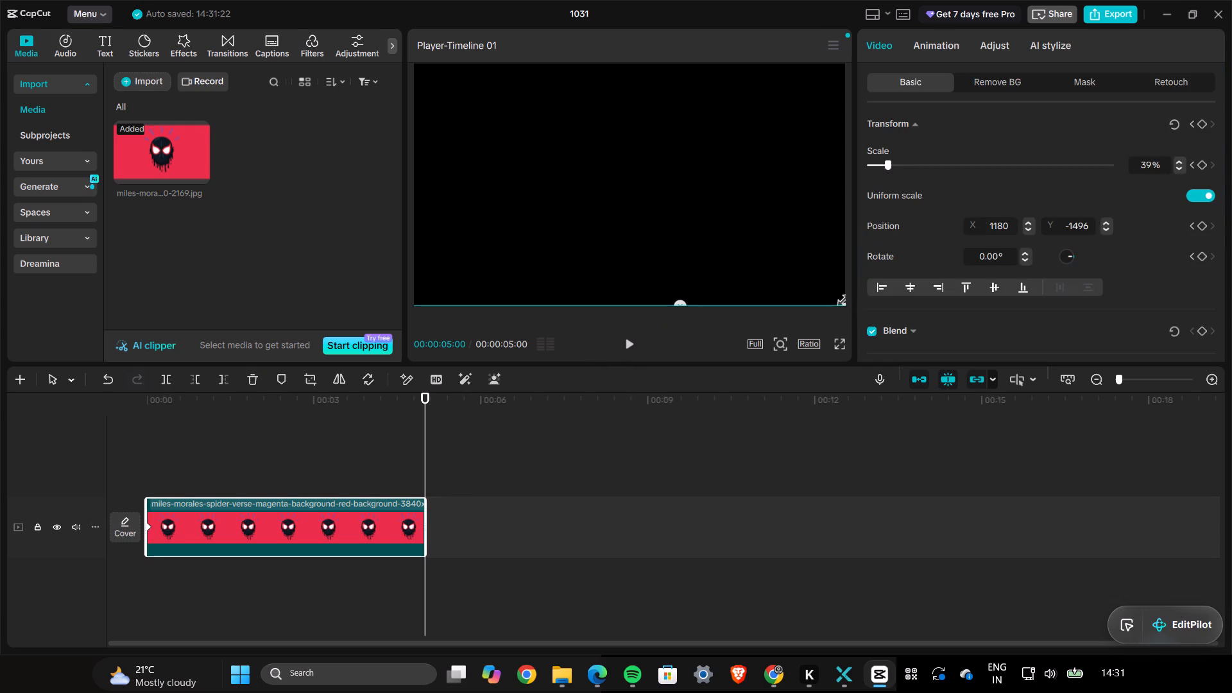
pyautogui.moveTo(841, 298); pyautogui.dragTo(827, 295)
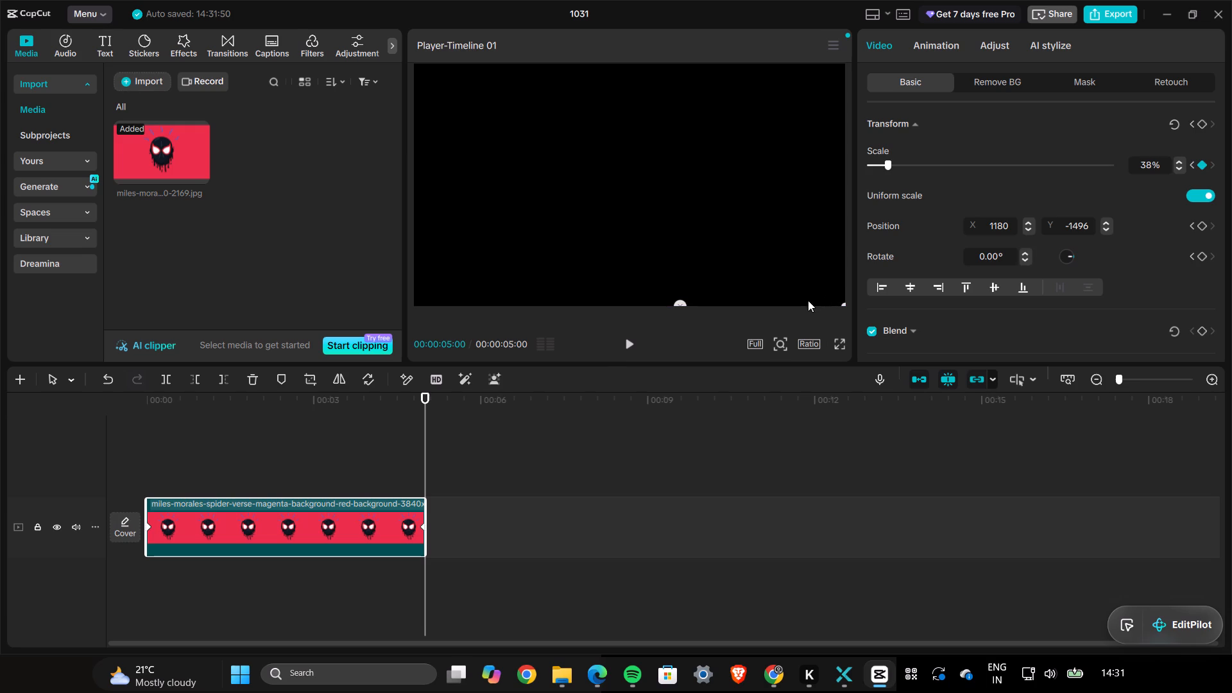
# Replace the keyframed clip by deleting it and adding the imported Miles Morales image to the timeline afresh.
pyautogui.click(680, 302)
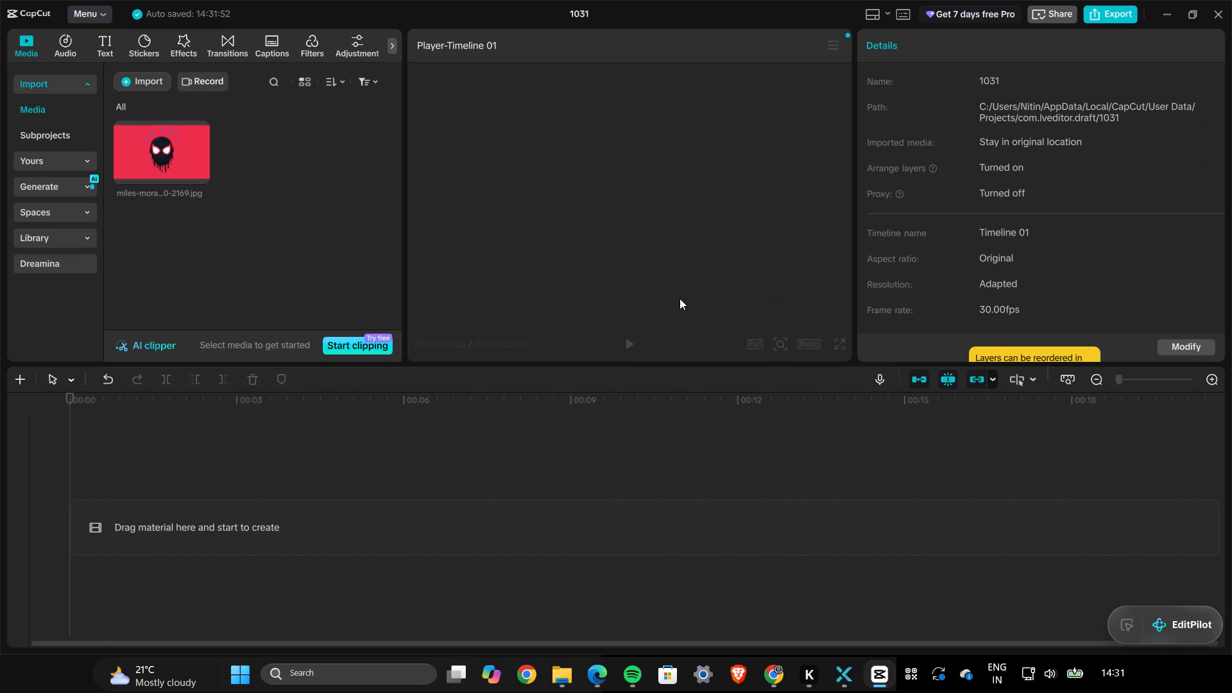
pyautogui.moveTo(180, 135); pyautogui.dragTo(167, 520)
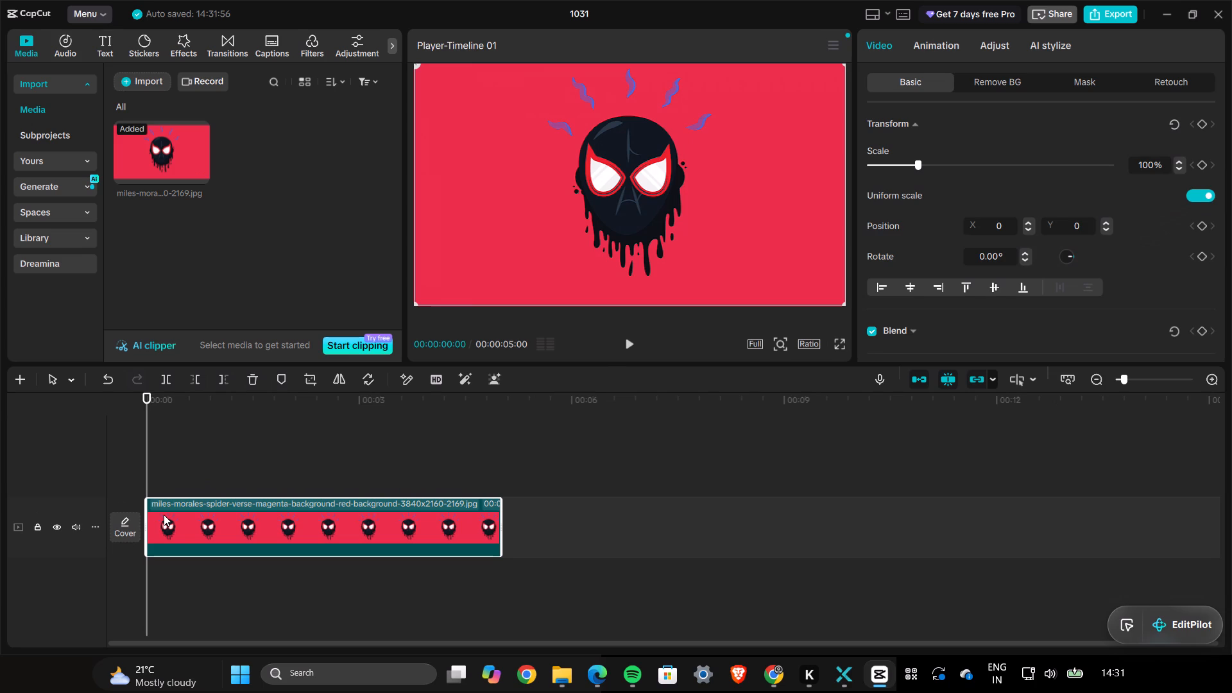
# Scale the new image down uniformly to about 38% at the frame's centre.
pyautogui.click(708, 193)
pyautogui.moveTo(845, 300); pyautogui.dragTo(632, 214)
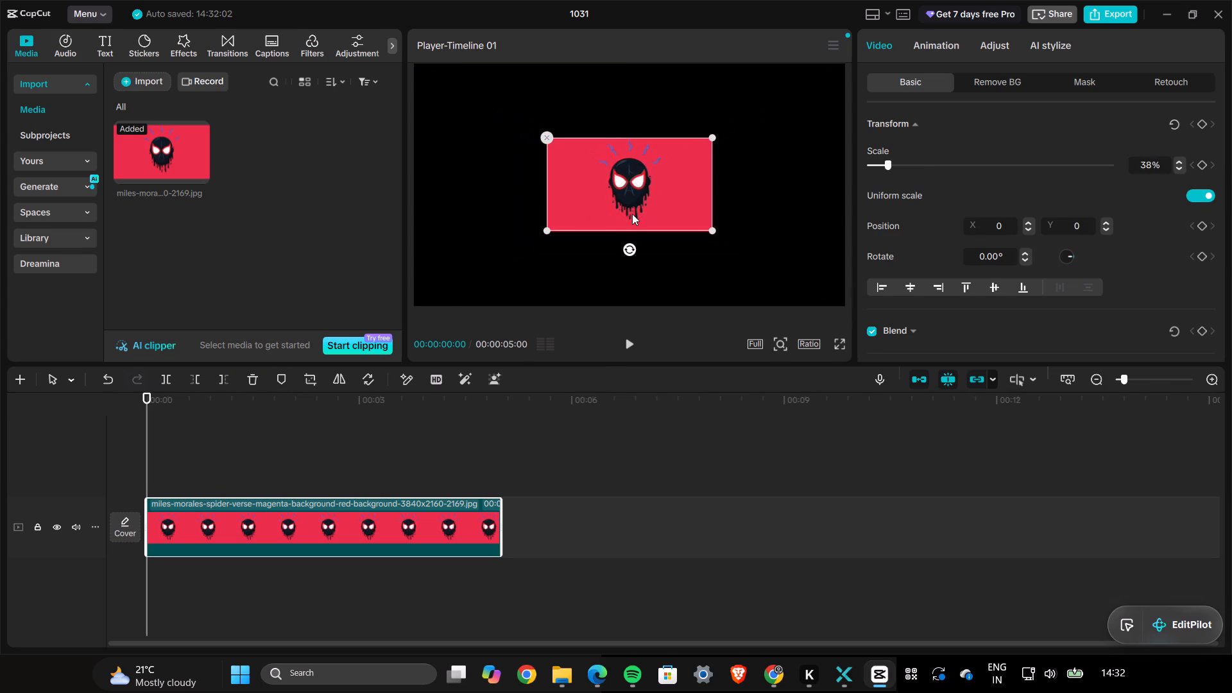
# At 00:00:00:00, move the image past the frame's bottom edge near the right corner, about X 1183, Y -1457, and keyframe its transform.
pyautogui.click(737, 455)
pyautogui.click(357, 531)
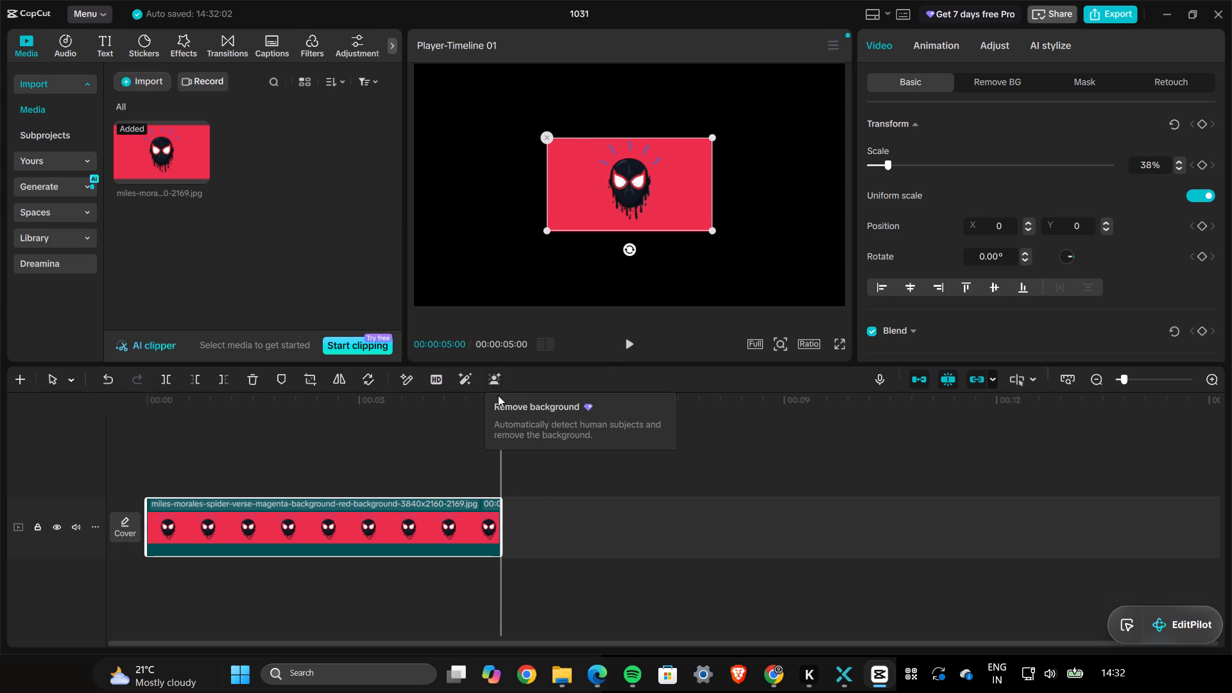
pyautogui.moveTo(453, 431); pyautogui.dragTo(459, 429)
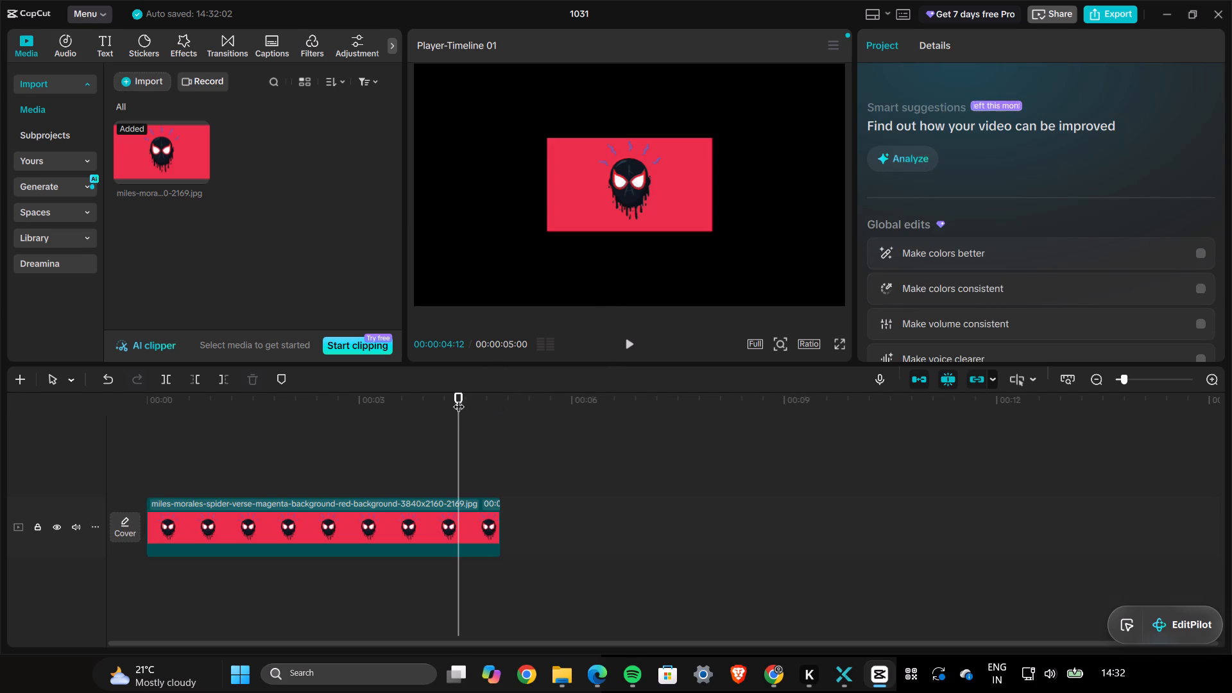
pyautogui.moveTo(458, 398); pyautogui.dragTo(141, 467)
pyautogui.click(612, 173)
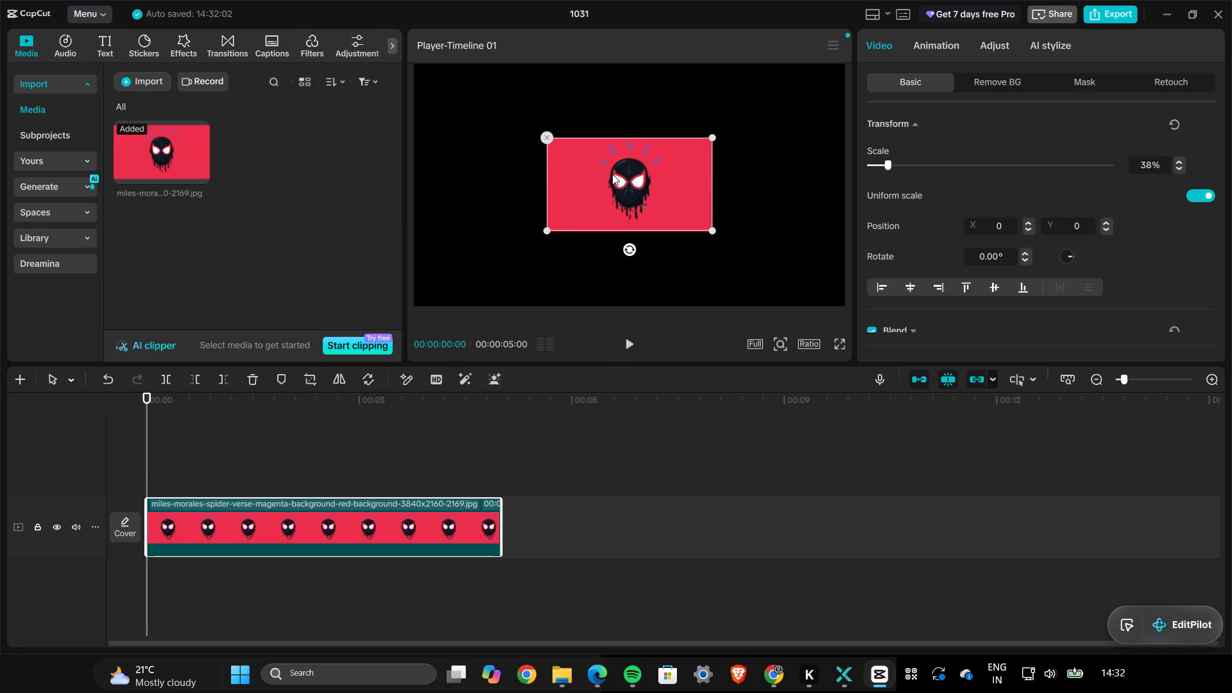
pyautogui.moveTo(621, 178); pyautogui.dragTo(740, 327)
pyautogui.click(676, 230)
pyautogui.moveTo(683, 233); pyautogui.dragTo(769, 363)
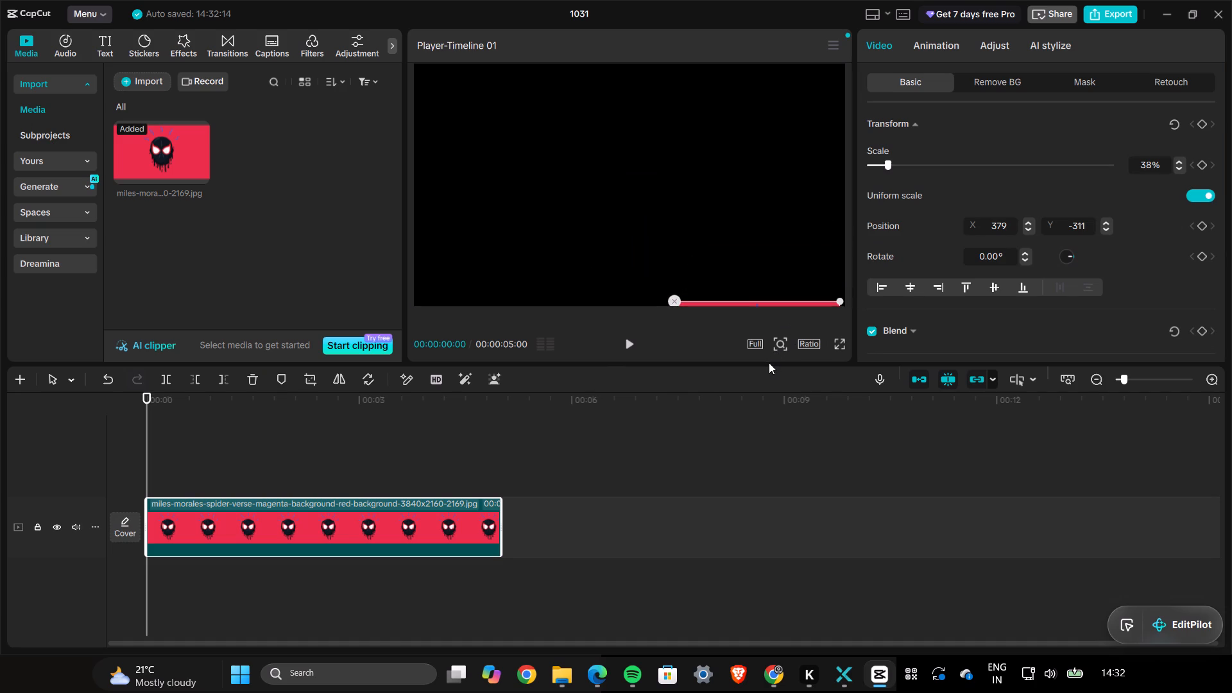
pyautogui.moveTo(769, 363); pyautogui.dragTo(771, 362)
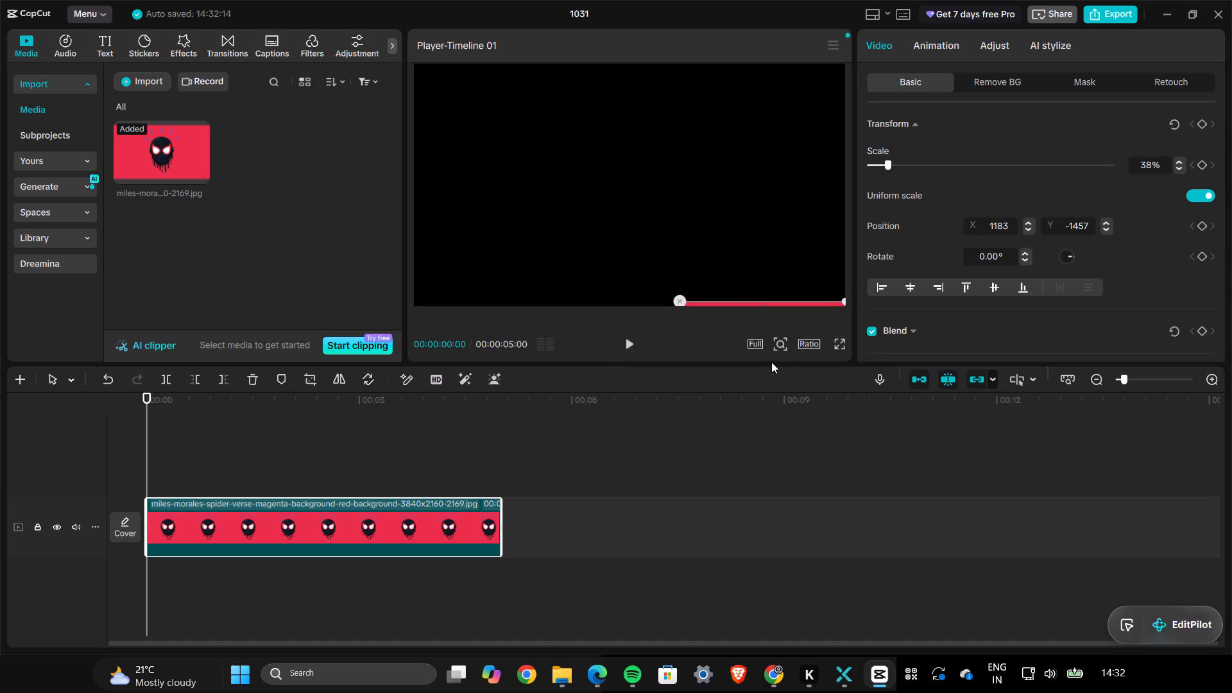
pyautogui.click(1201, 123)
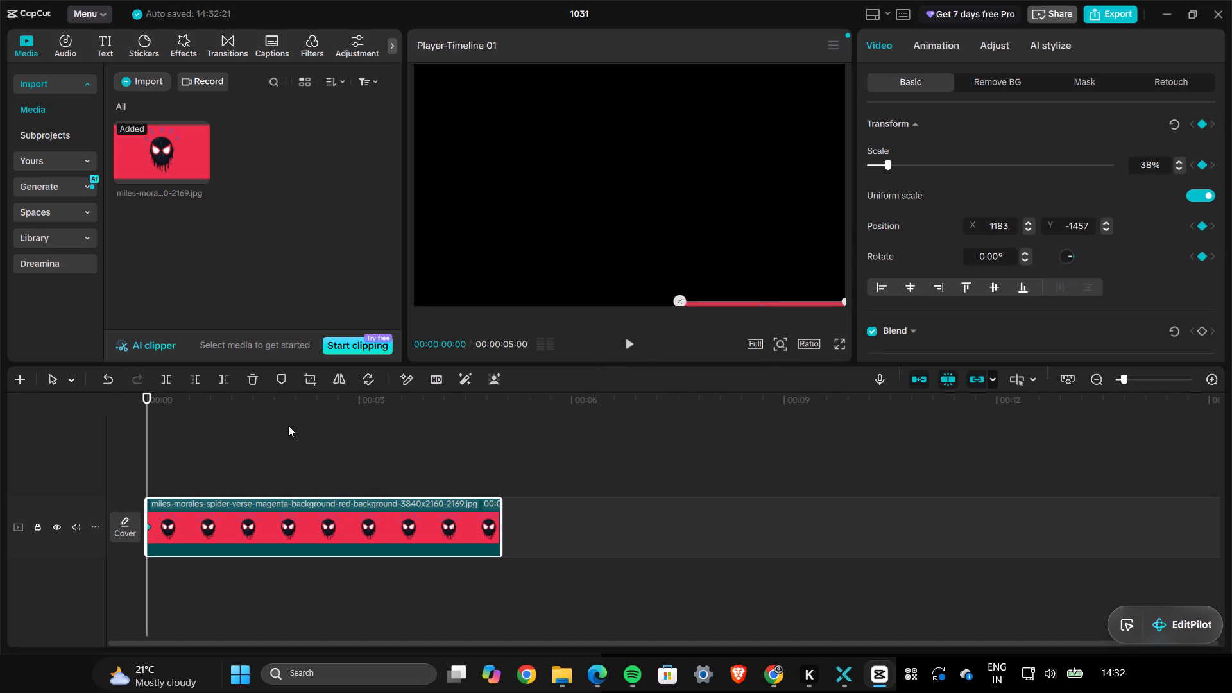
# At 00:00:05:00, keyframe the image's position straight up past the frame's top edge, at about X 1183, Y 1494.
pyautogui.moveTo(144, 397); pyautogui.dragTo(440, 442)
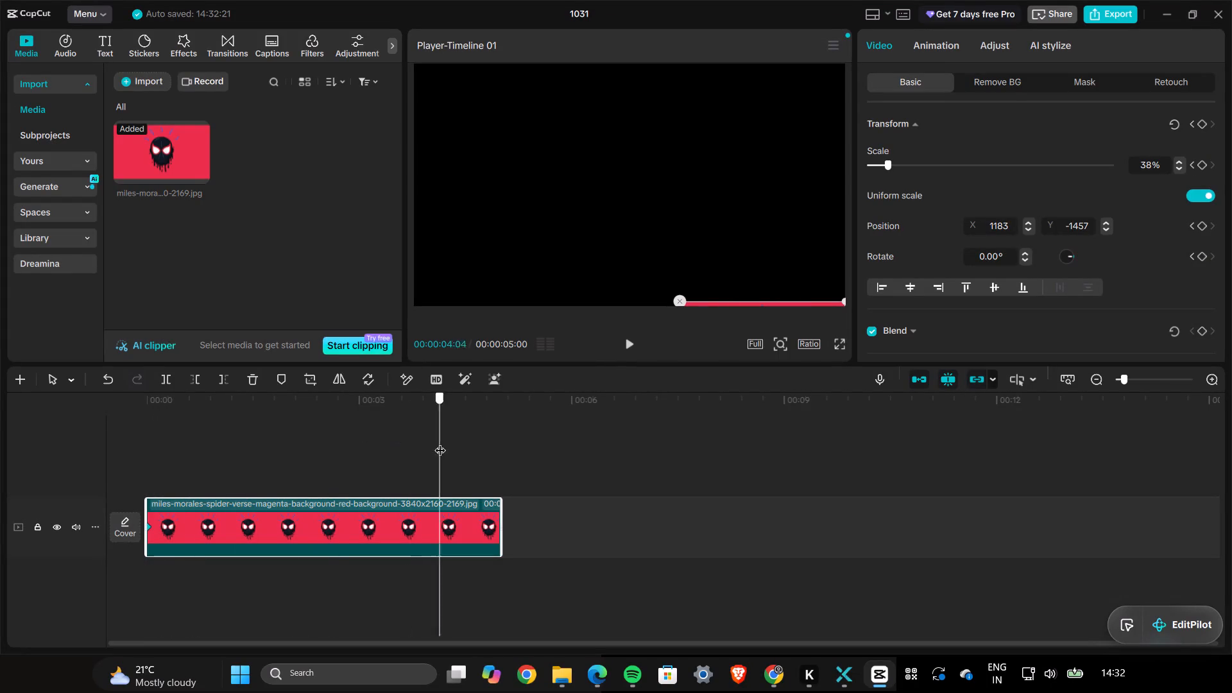
pyautogui.moveTo(440, 442); pyautogui.dragTo(523, 447)
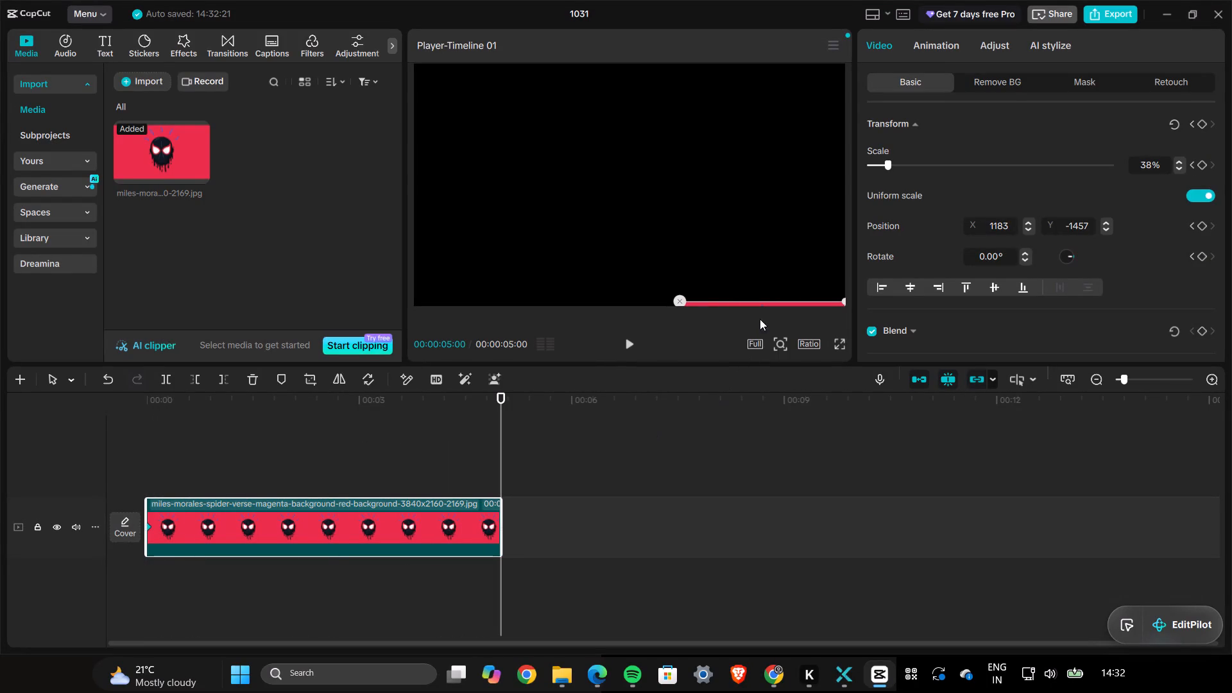
pyautogui.click(772, 302)
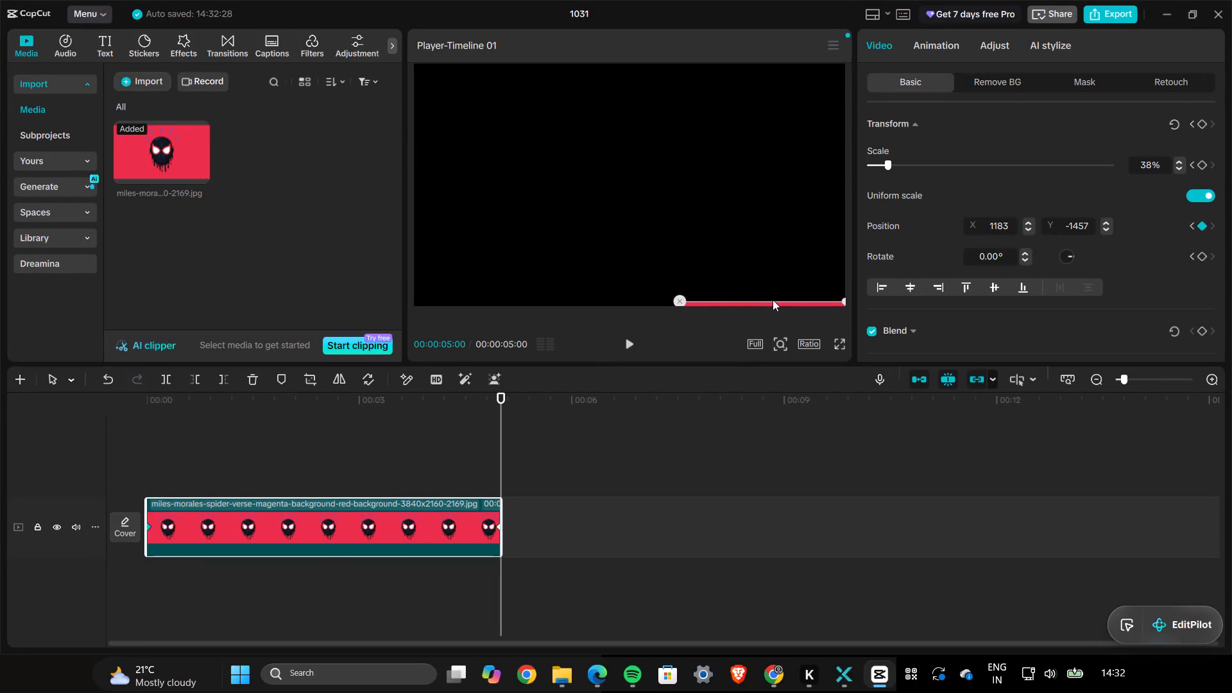
pyautogui.click(773, 300)
pyautogui.click(773, 300)
pyautogui.click(438, 520)
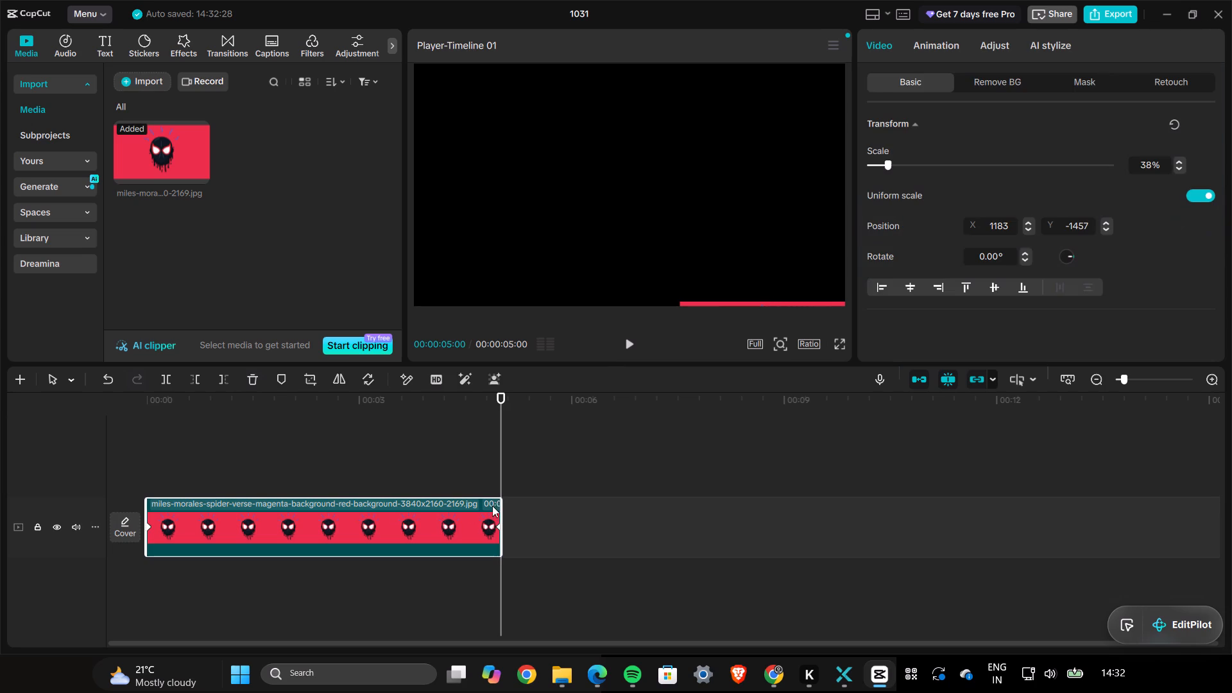
pyautogui.moveTo(776, 304); pyautogui.dragTo(776, 302)
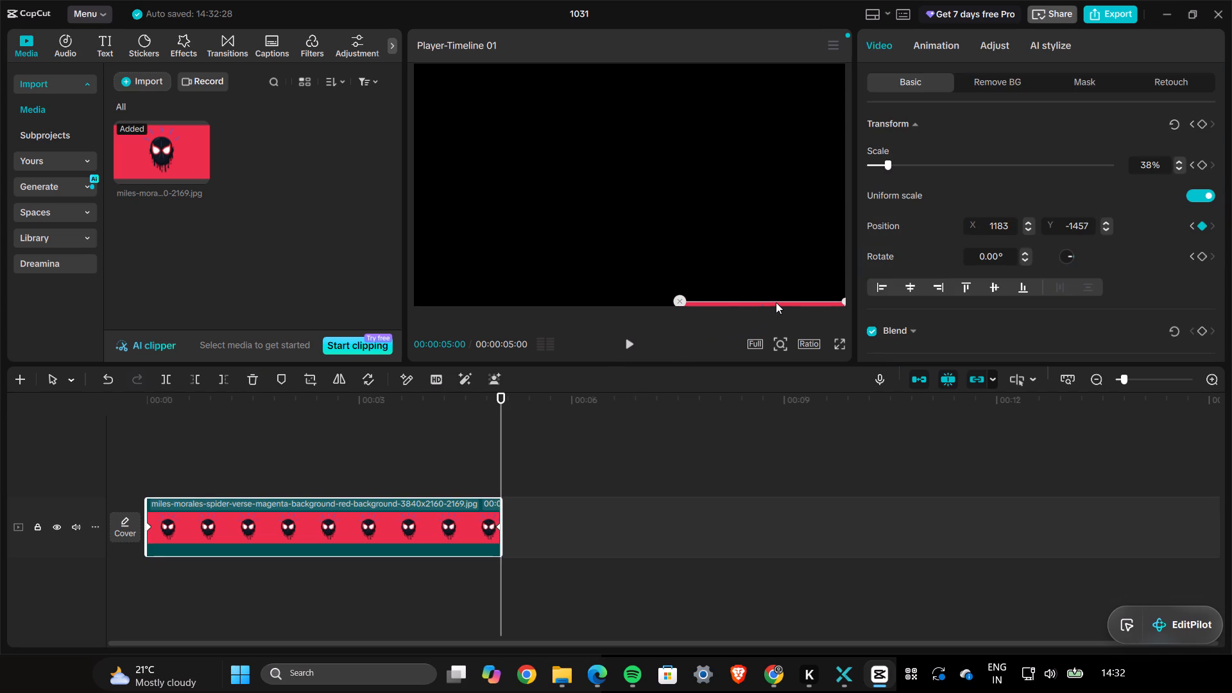
pyautogui.moveTo(776, 302); pyautogui.dragTo(783, 197)
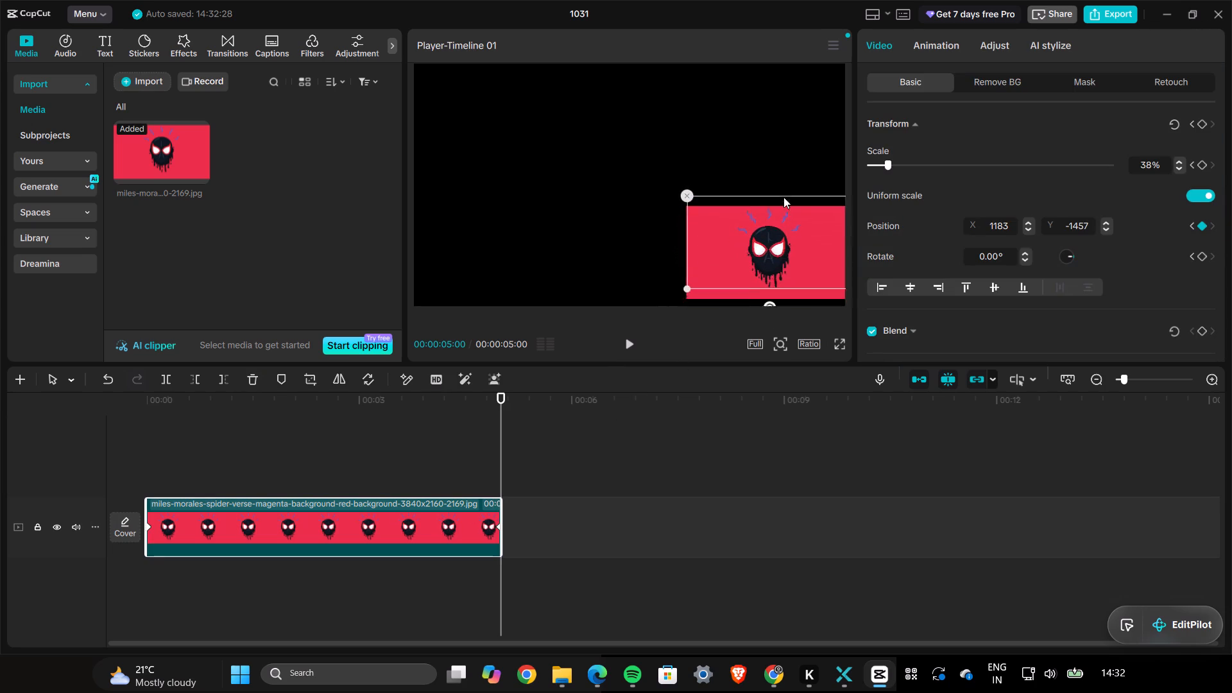
pyautogui.moveTo(783, 197); pyautogui.dragTo(778, 0)
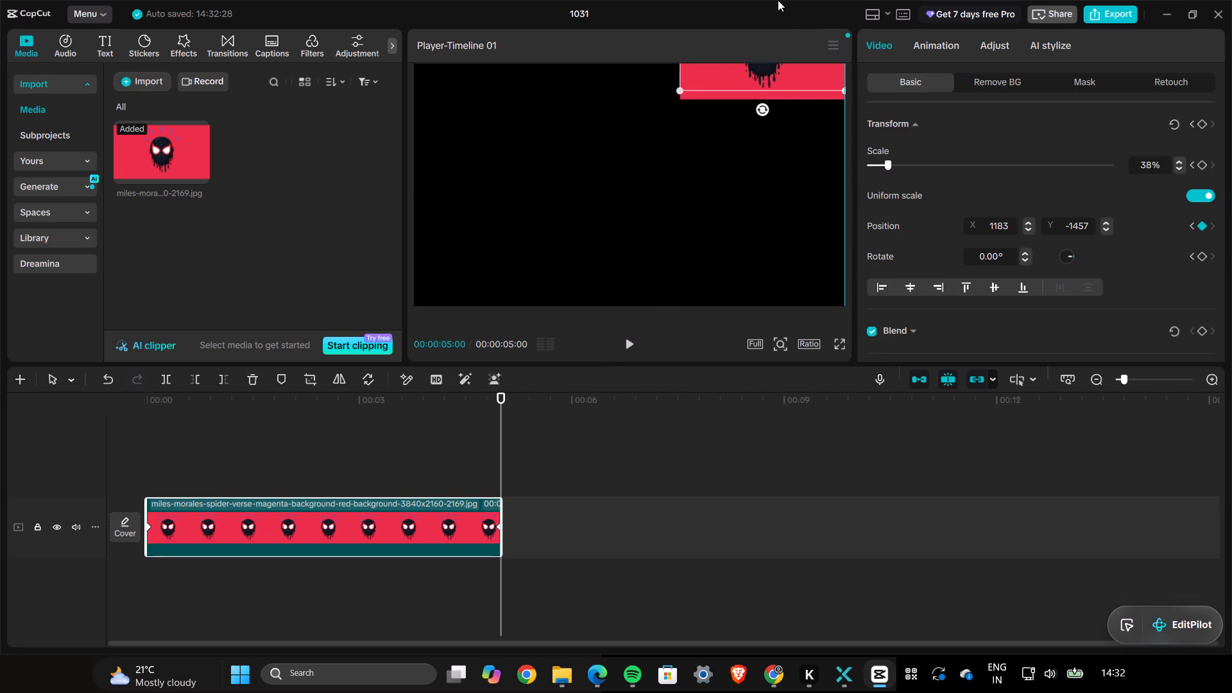
pyautogui.moveTo(778, 0); pyautogui.dragTo(792, 0)
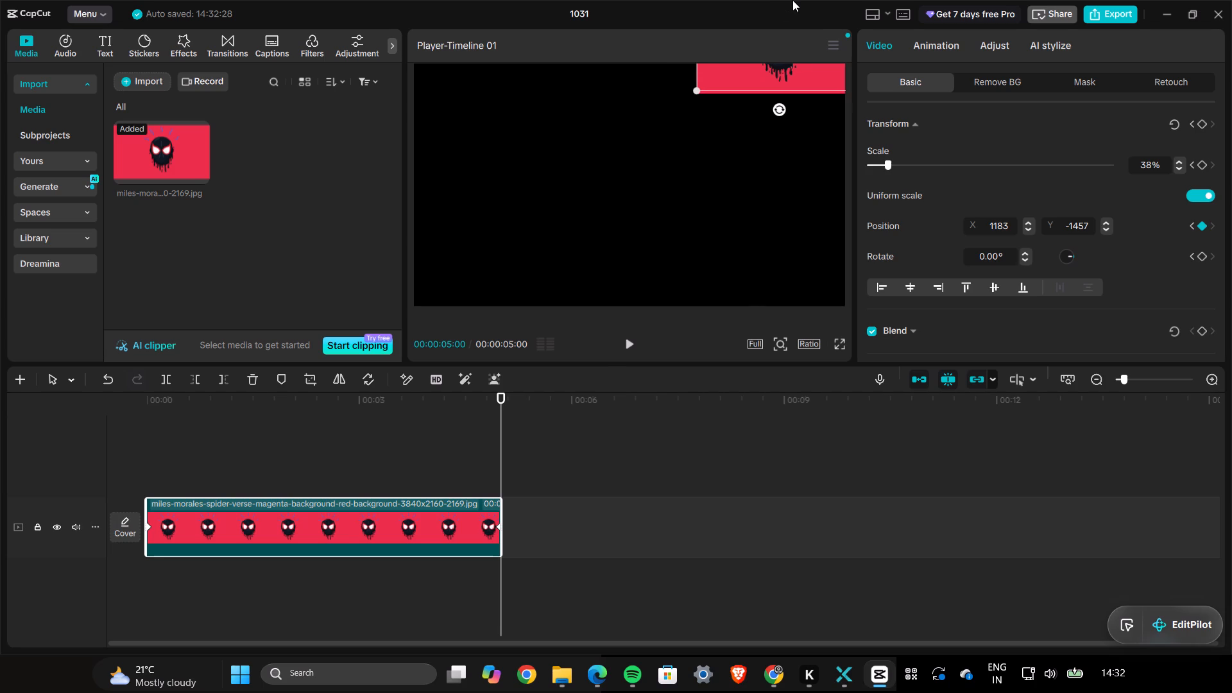
pyautogui.moveTo(792, 0); pyautogui.dragTo(774, 0)
pyautogui.rightClick(774, 0)
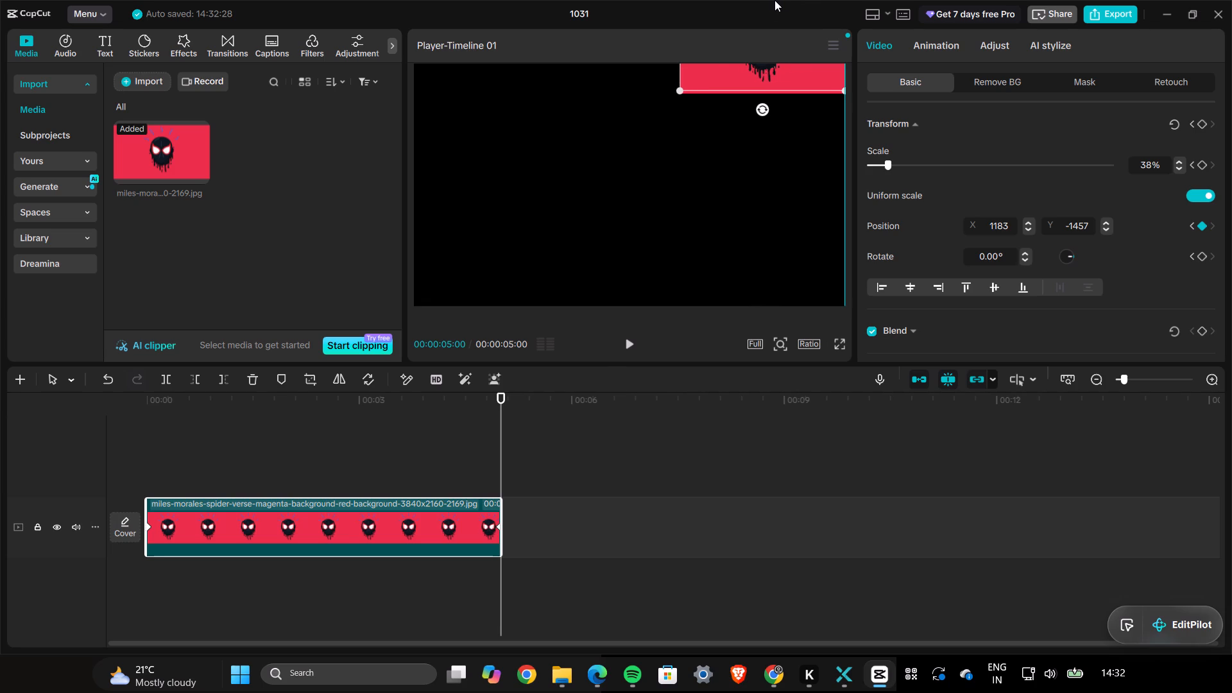
pyautogui.moveTo(774, 0); pyautogui.dragTo(778, 0)
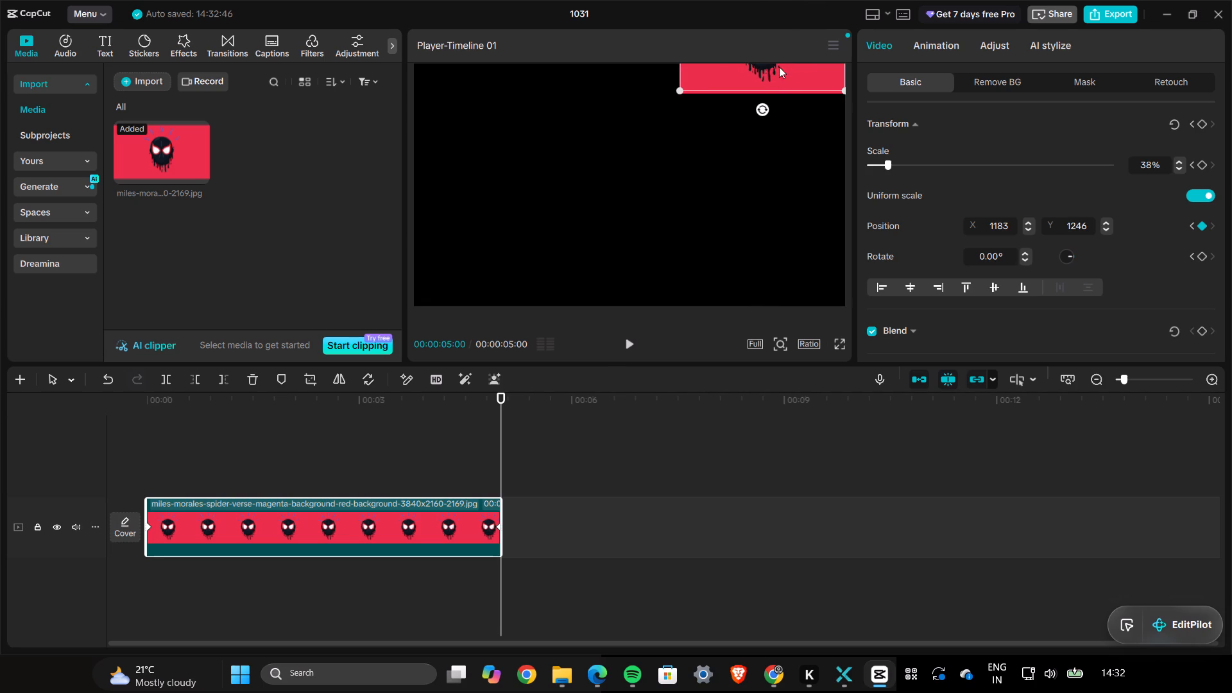
pyautogui.moveTo(779, 67); pyautogui.dragTo(782, 36)
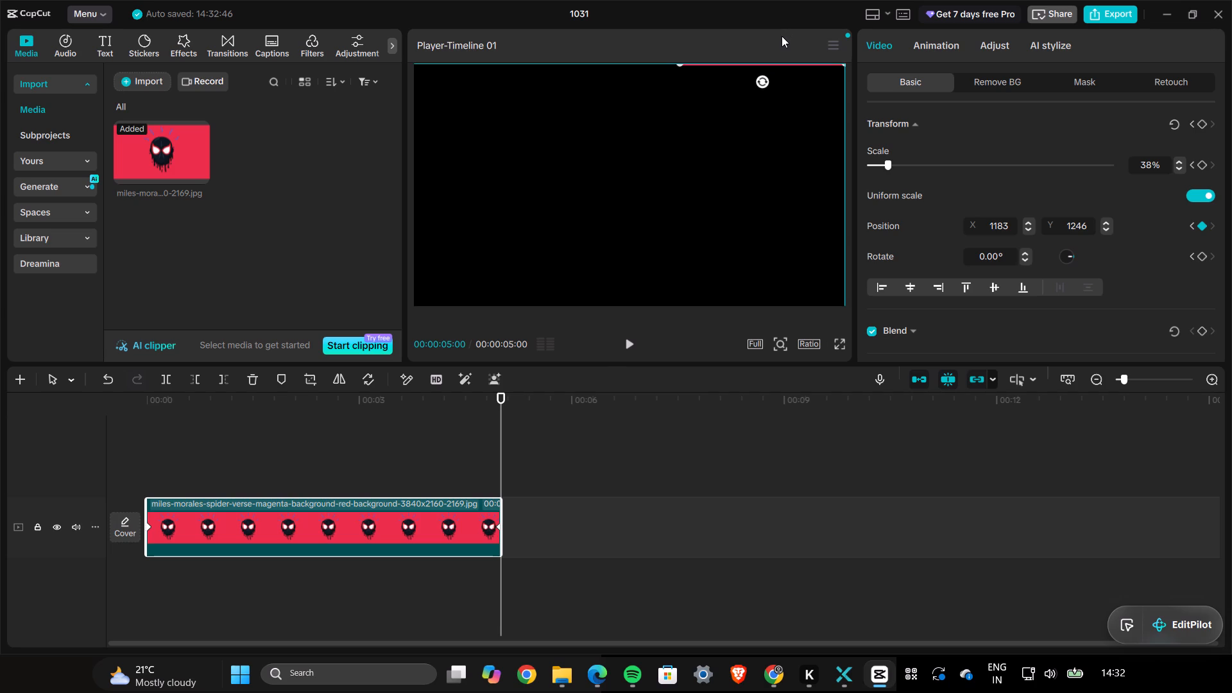
pyautogui.moveTo(782, 36); pyautogui.dragTo(782, 37)
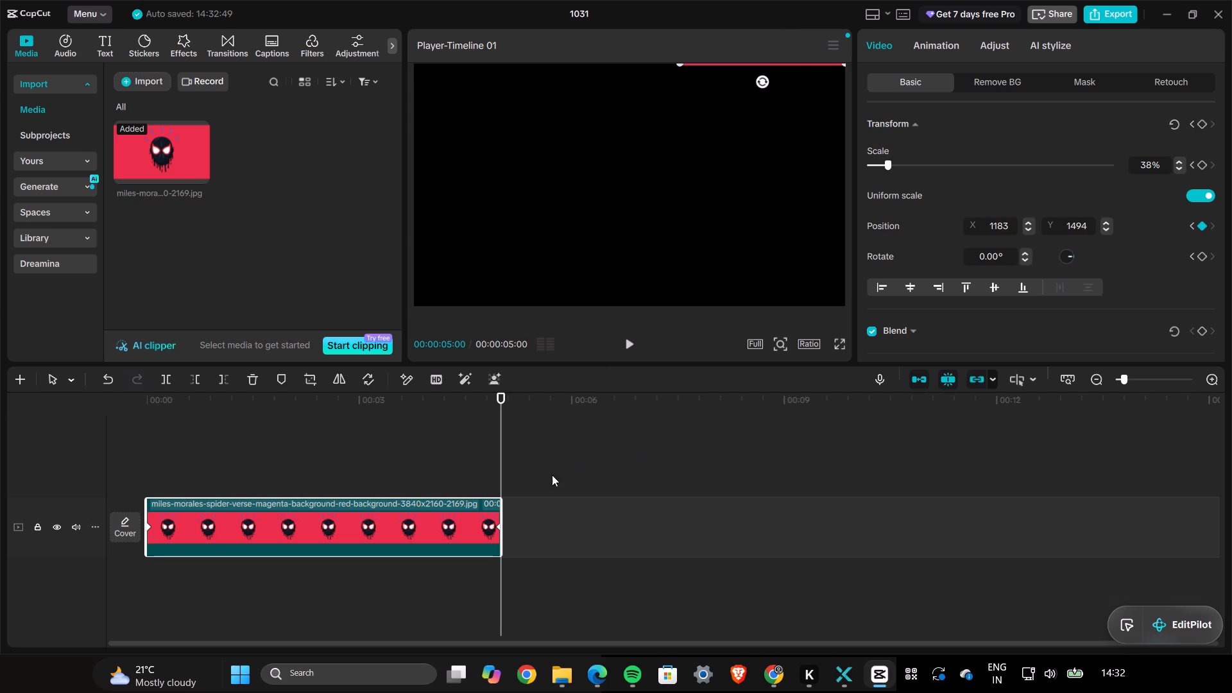
pyautogui.click(500, 528)
pyautogui.click(500, 397)
# Scrub back and forth through the clip to examine the image's vertical movement between the two keyframes.
pyautogui.click(420, 422)
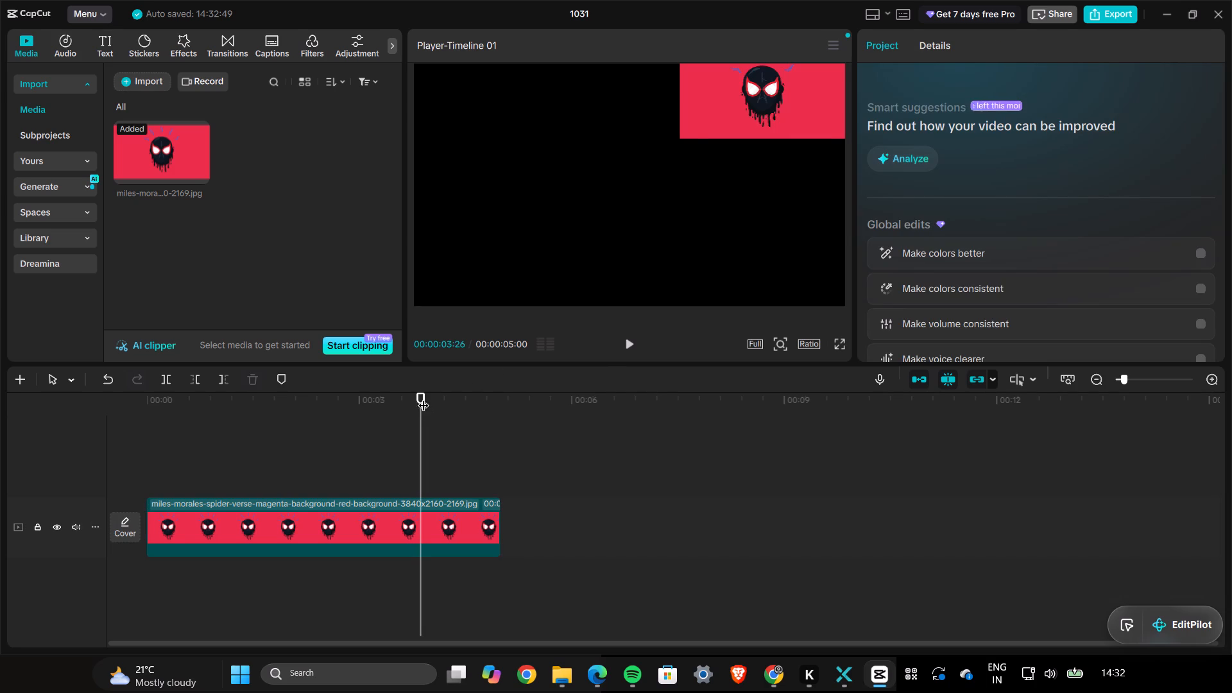
pyautogui.moveTo(418, 389); pyautogui.dragTo(360, 412)
pyautogui.moveTo(423, 395); pyautogui.dragTo(114, 429)
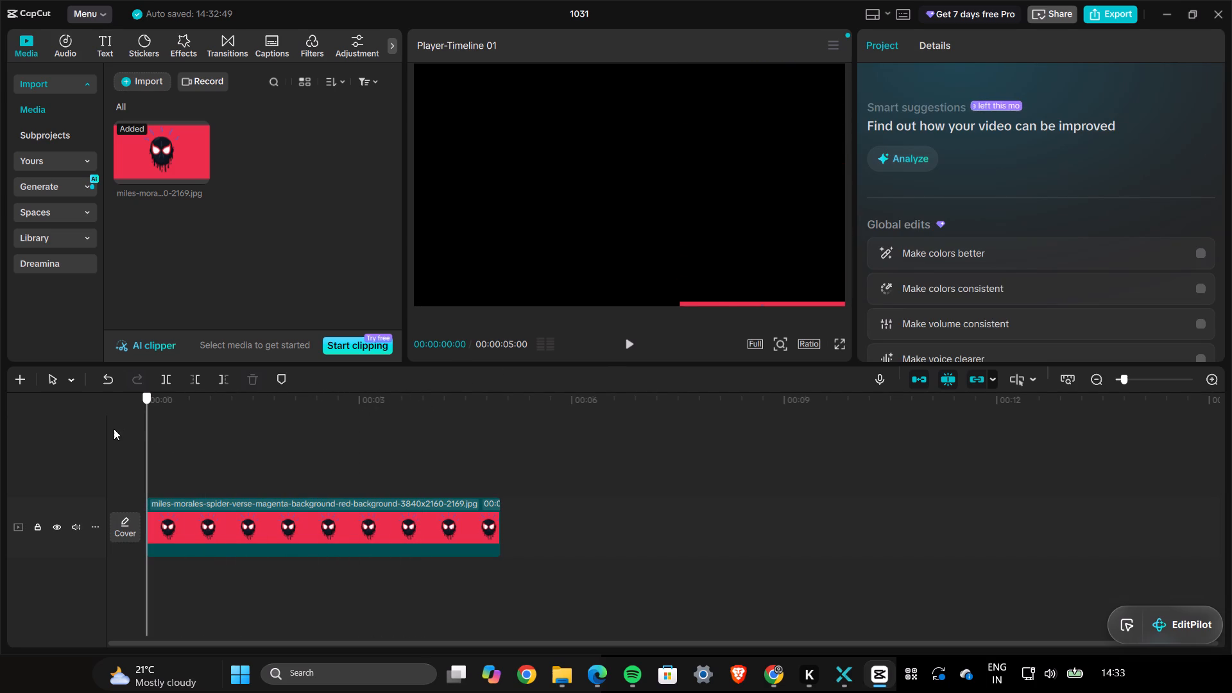
pyautogui.moveTo(114, 429); pyautogui.dragTo(243, 439)
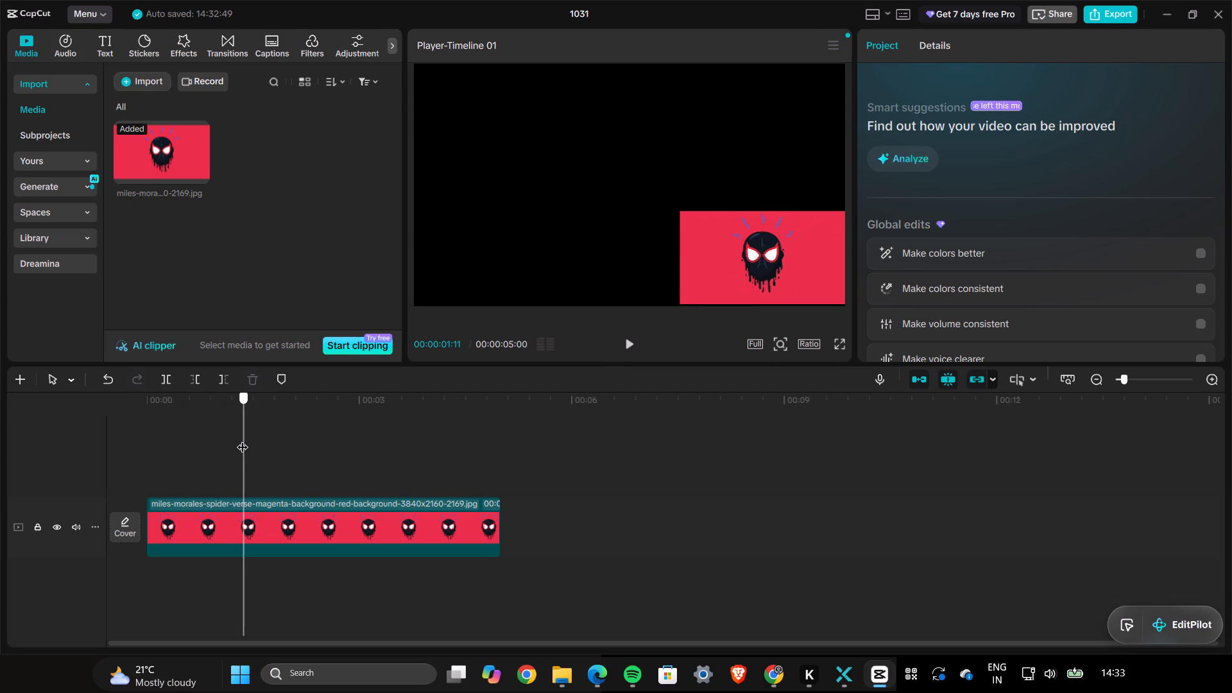
pyautogui.moveTo(243, 439); pyautogui.dragTo(277, 434)
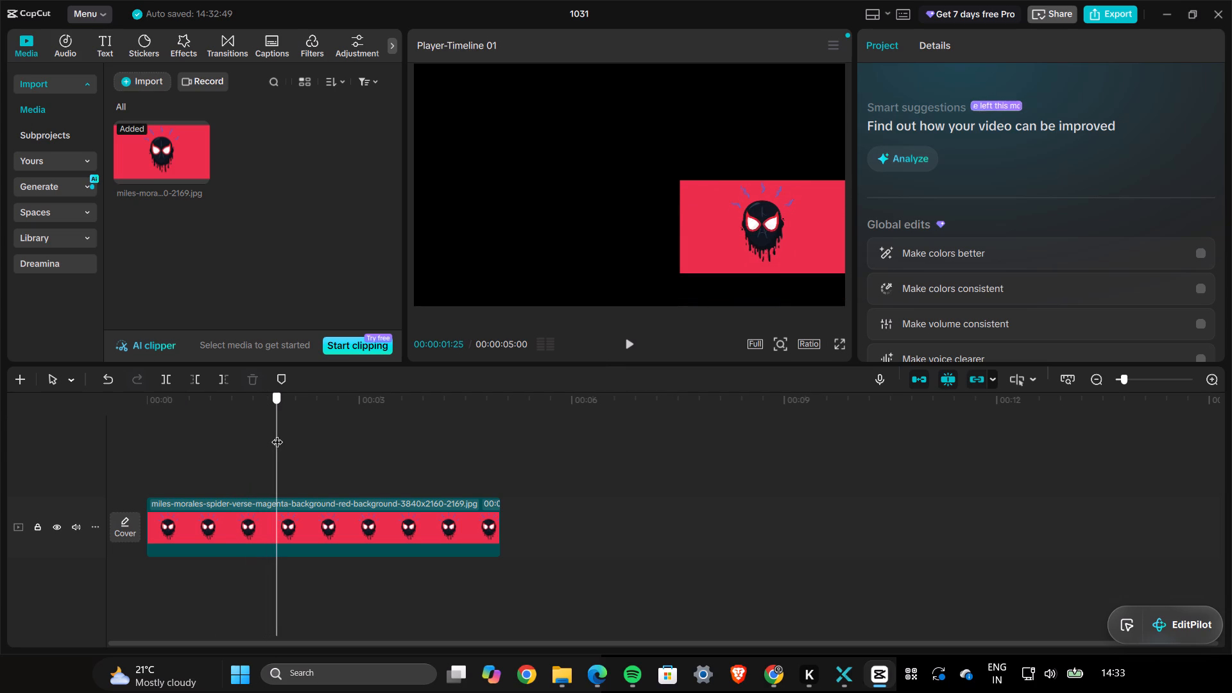
pyautogui.moveTo(277, 434); pyautogui.dragTo(277, 433)
pyautogui.moveTo(277, 433); pyautogui.dragTo(257, 436)
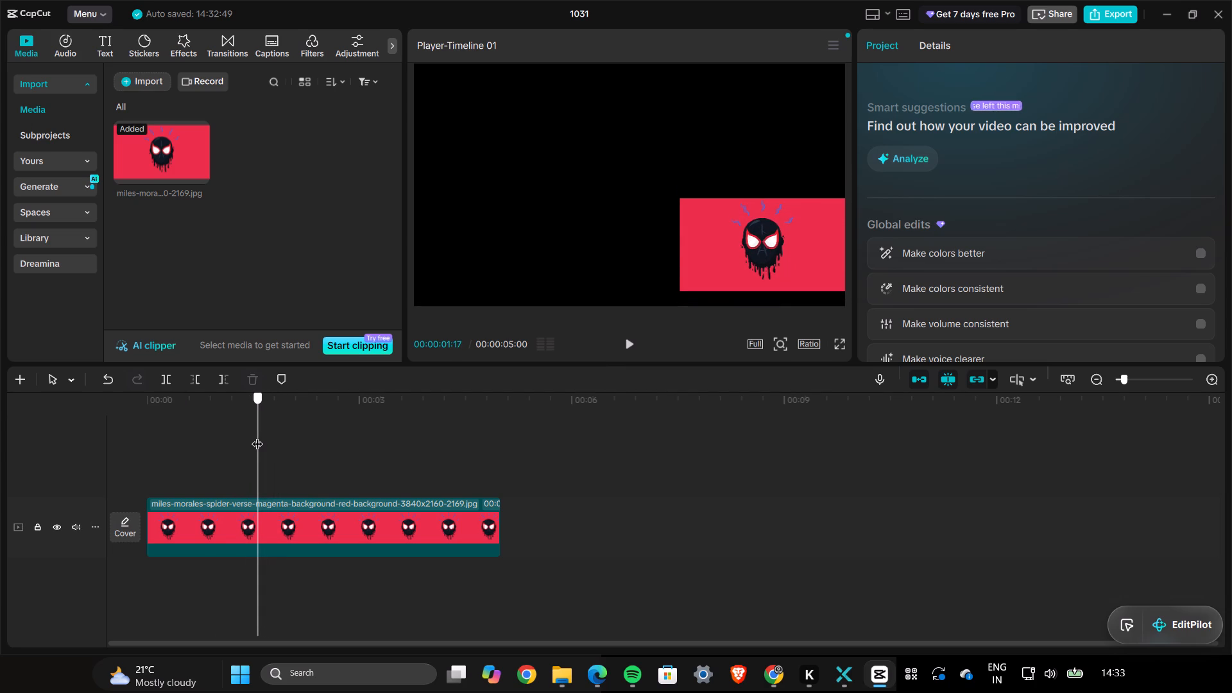
pyautogui.moveTo(257, 436); pyautogui.dragTo(244, 436)
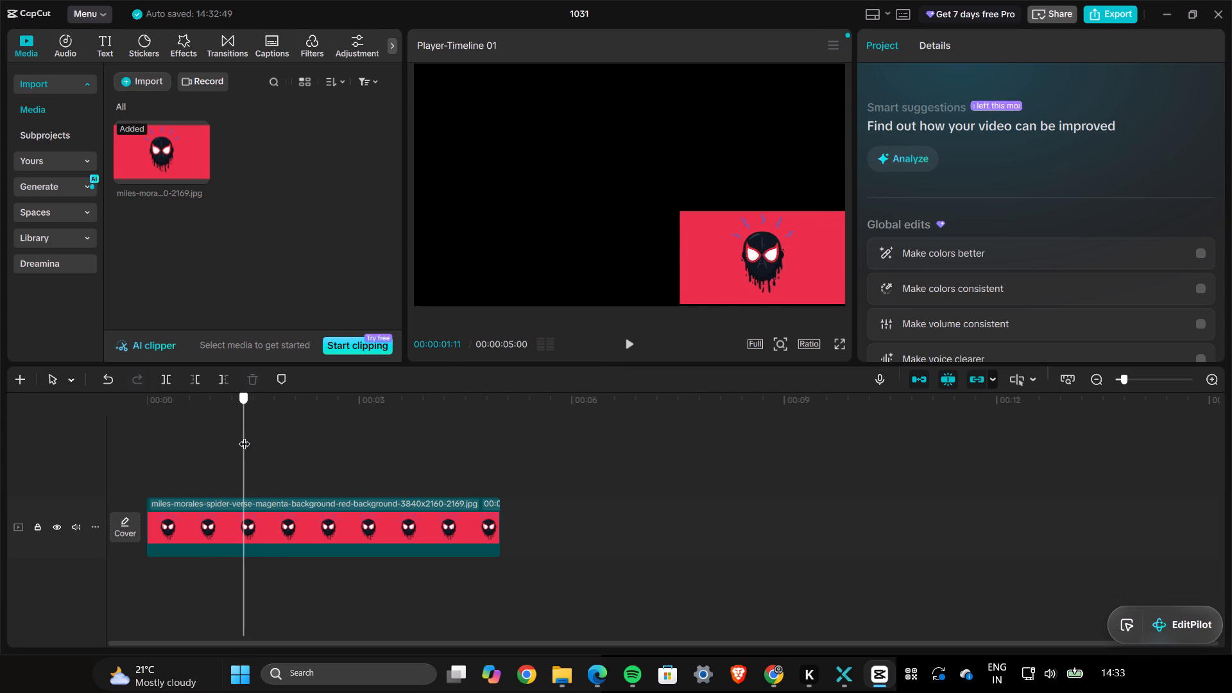
# Add a transform keyframe to the image clip at 00:00:01:15.
pyautogui.moveTo(244, 436); pyautogui.dragTo(253, 434)
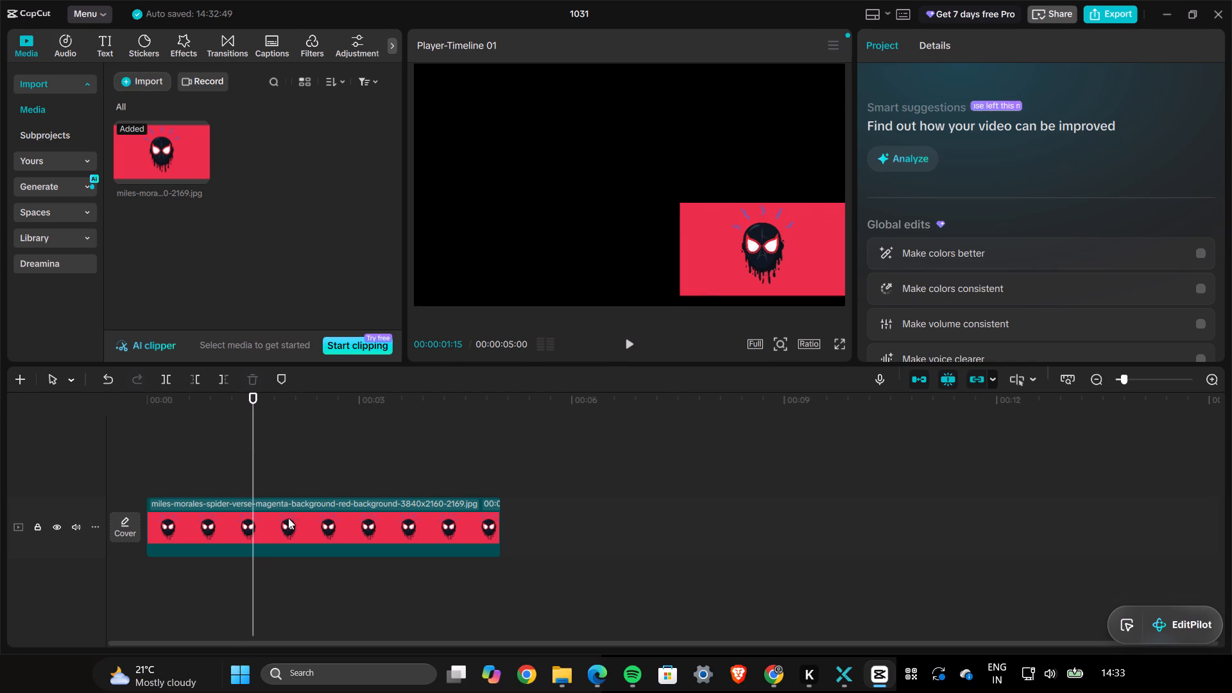
pyautogui.click(273, 526)
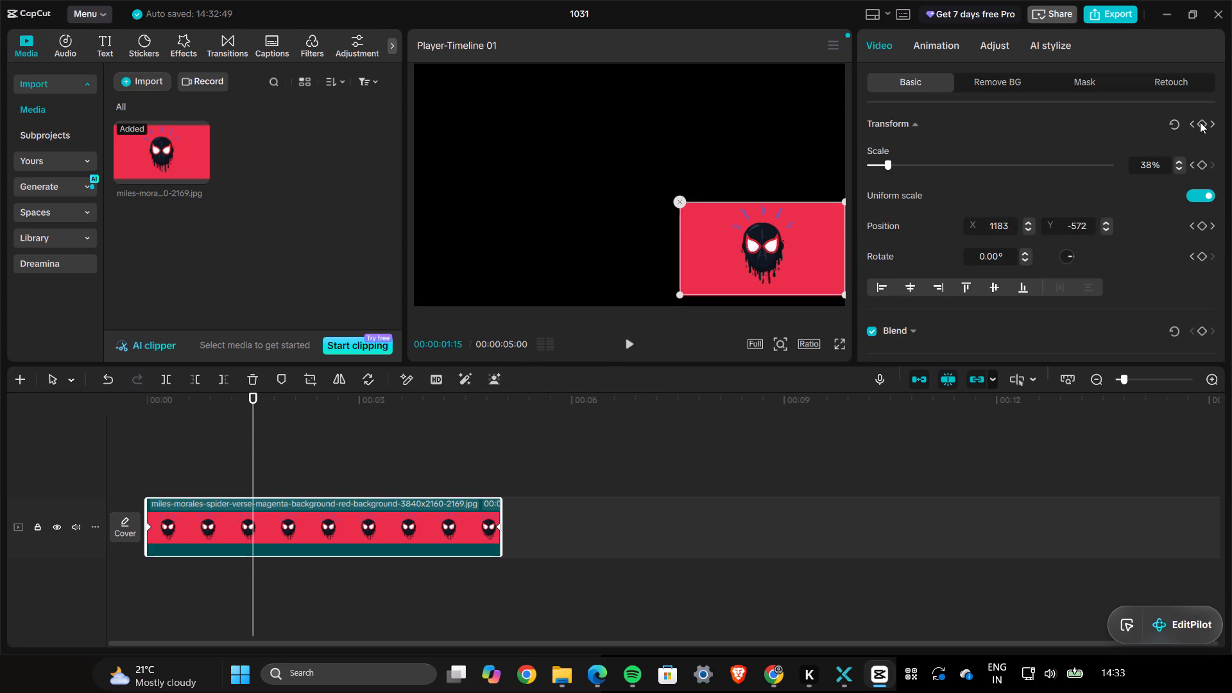
pyautogui.click(1200, 122)
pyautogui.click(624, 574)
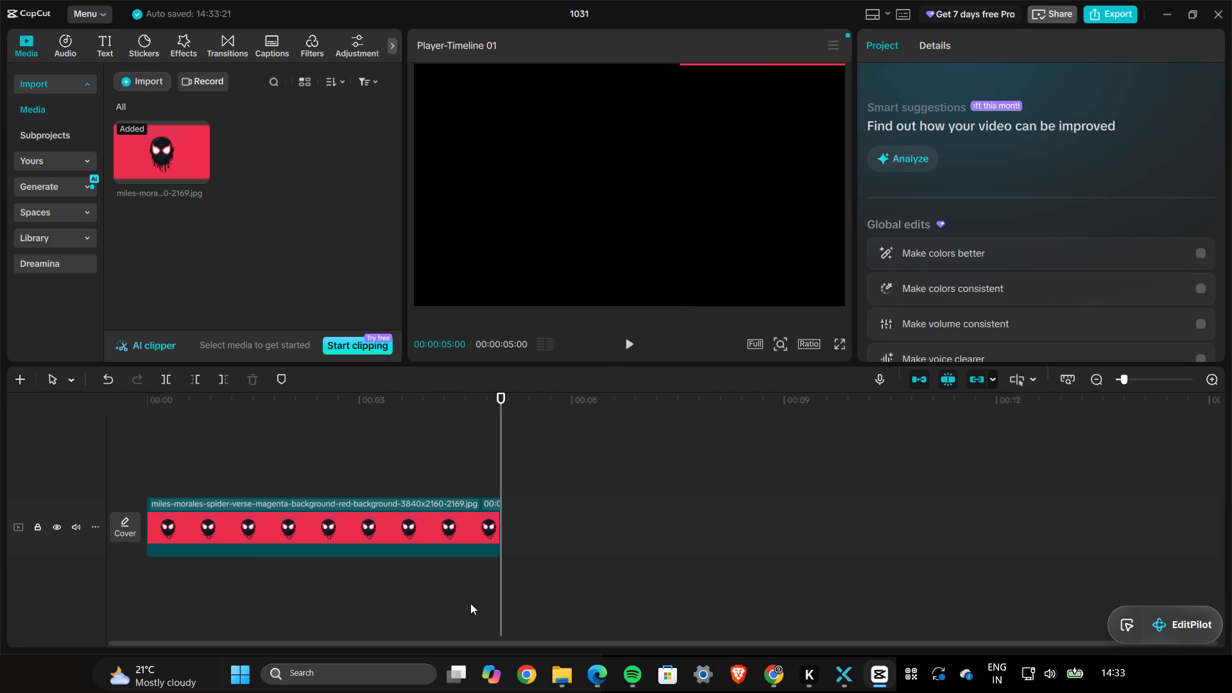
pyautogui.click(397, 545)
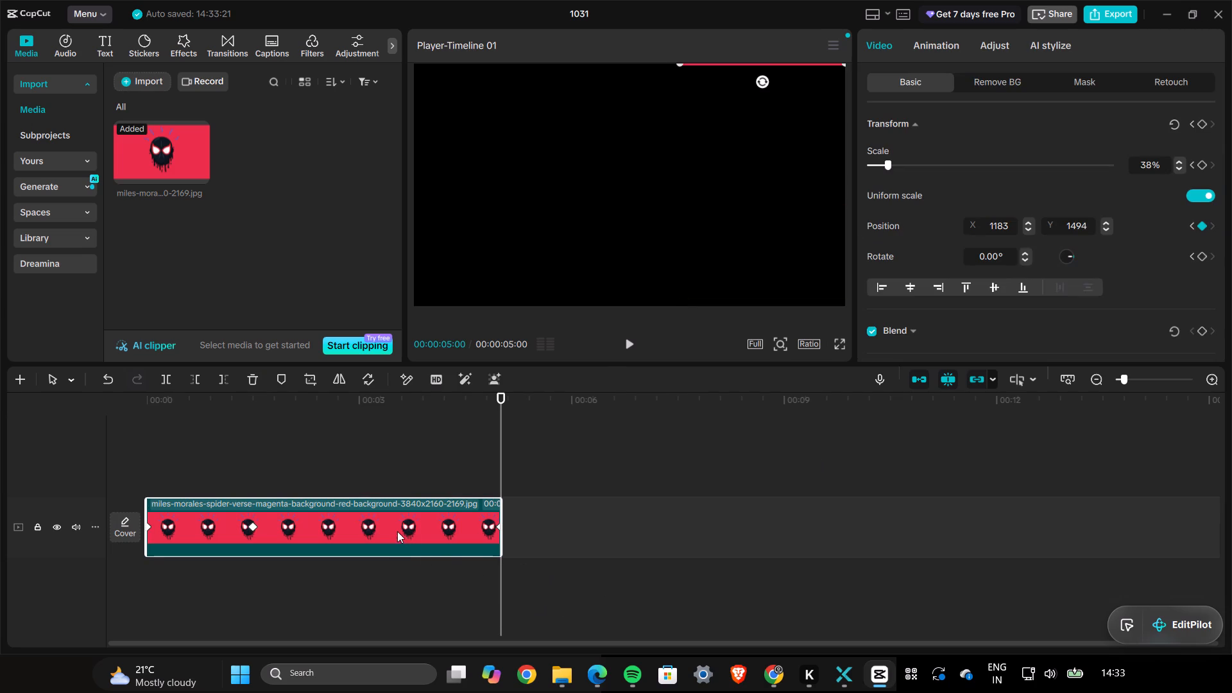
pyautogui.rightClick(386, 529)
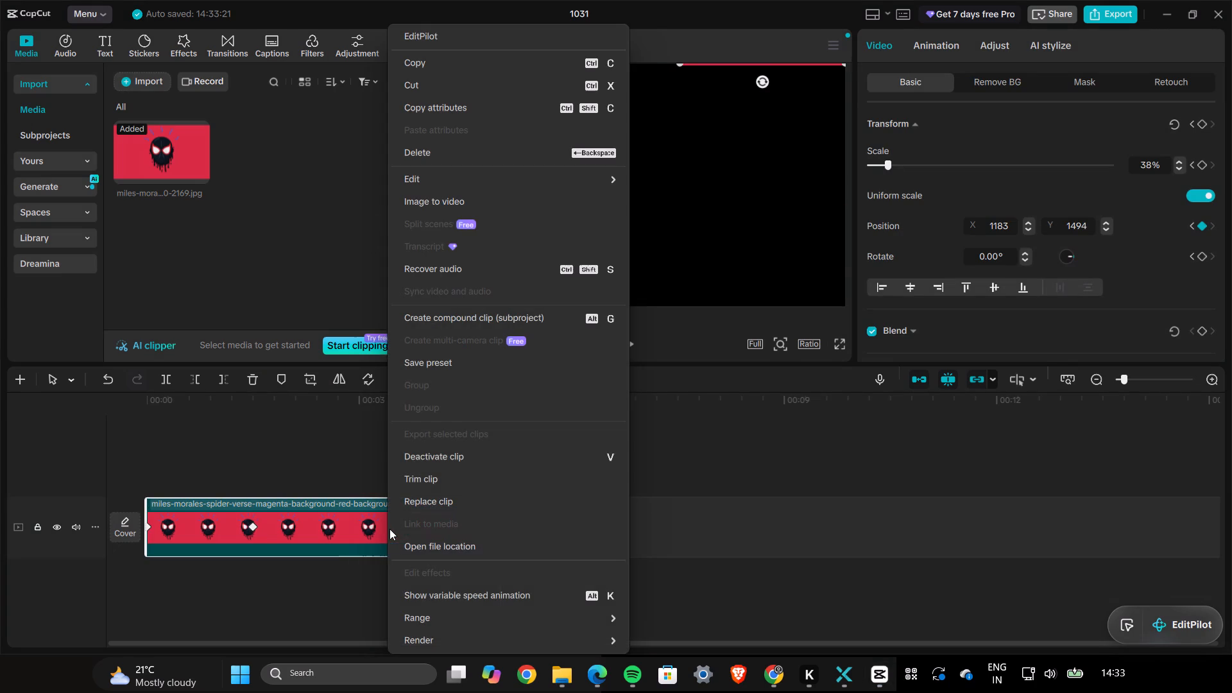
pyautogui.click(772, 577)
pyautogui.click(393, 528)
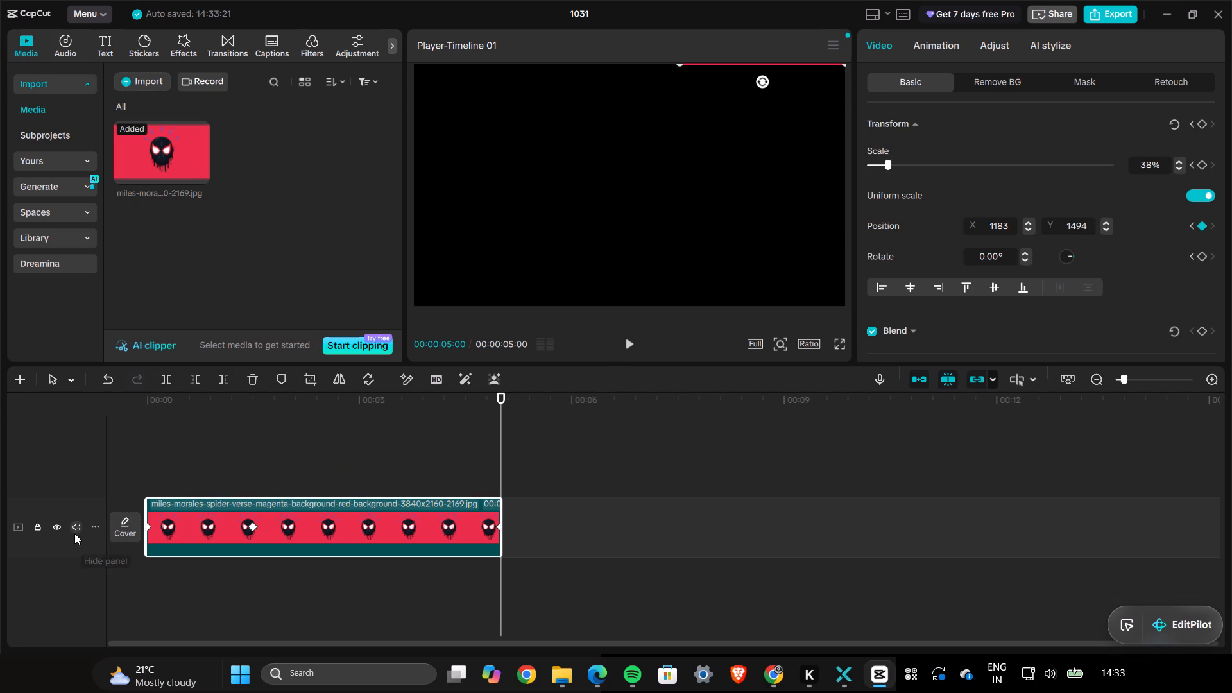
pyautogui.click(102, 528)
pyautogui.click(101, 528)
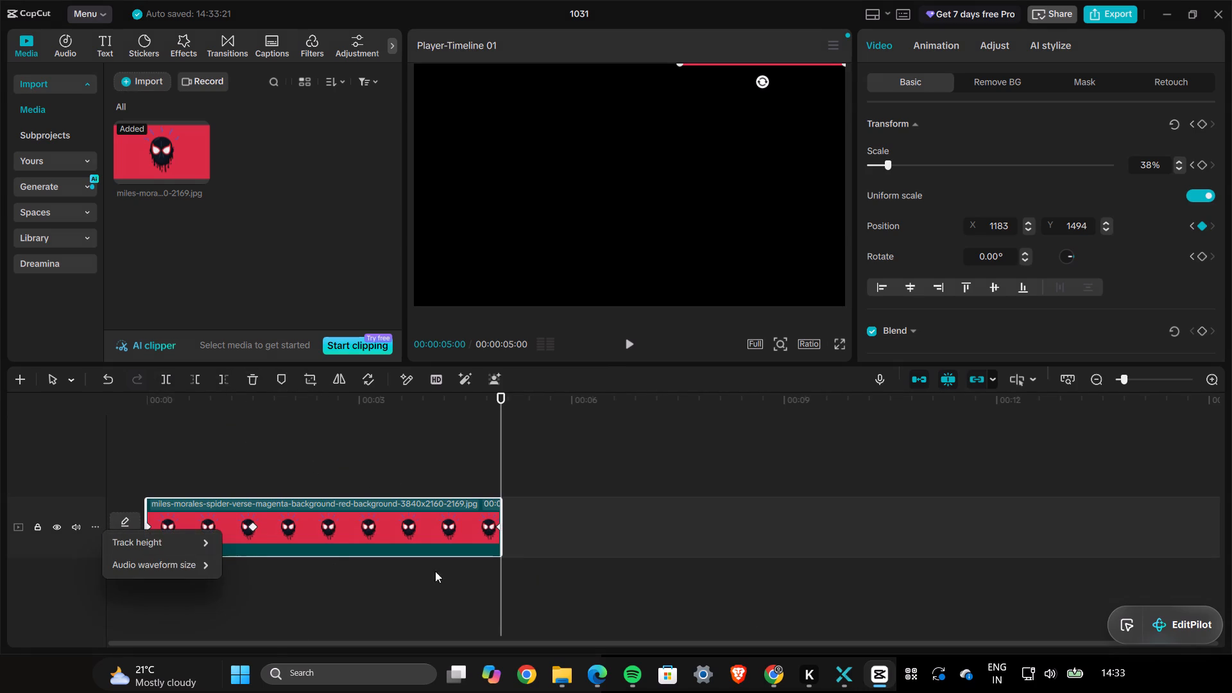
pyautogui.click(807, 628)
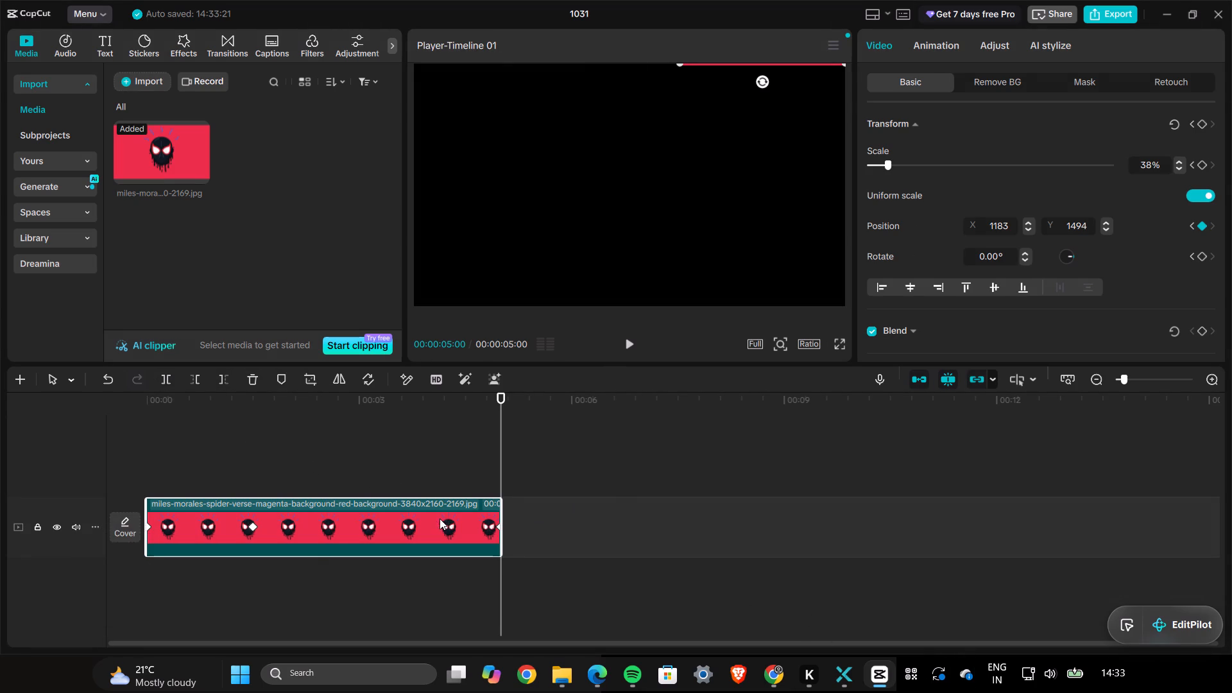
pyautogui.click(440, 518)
# Return the playhead to the start of the timeline at 00:00:00:00.
pyautogui.moveTo(501, 395); pyautogui.dragTo(126, 507)
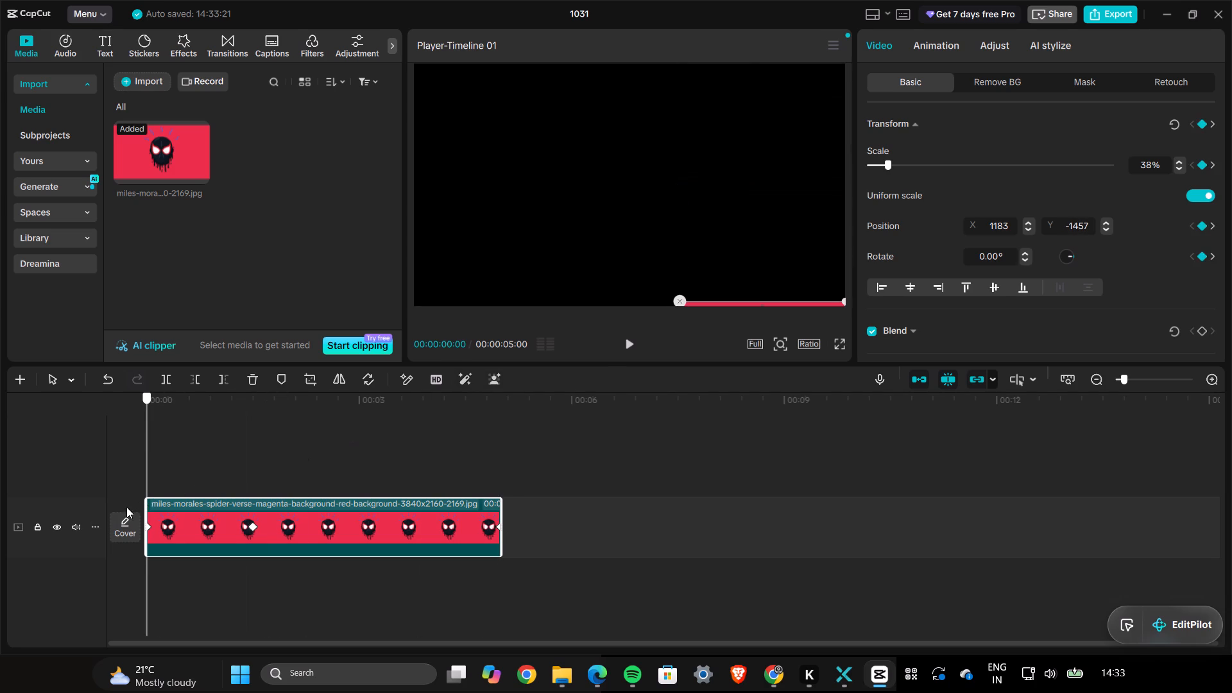
pyautogui.moveTo(126, 507); pyautogui.dragTo(126, 508)
pyautogui.click(791, 674)
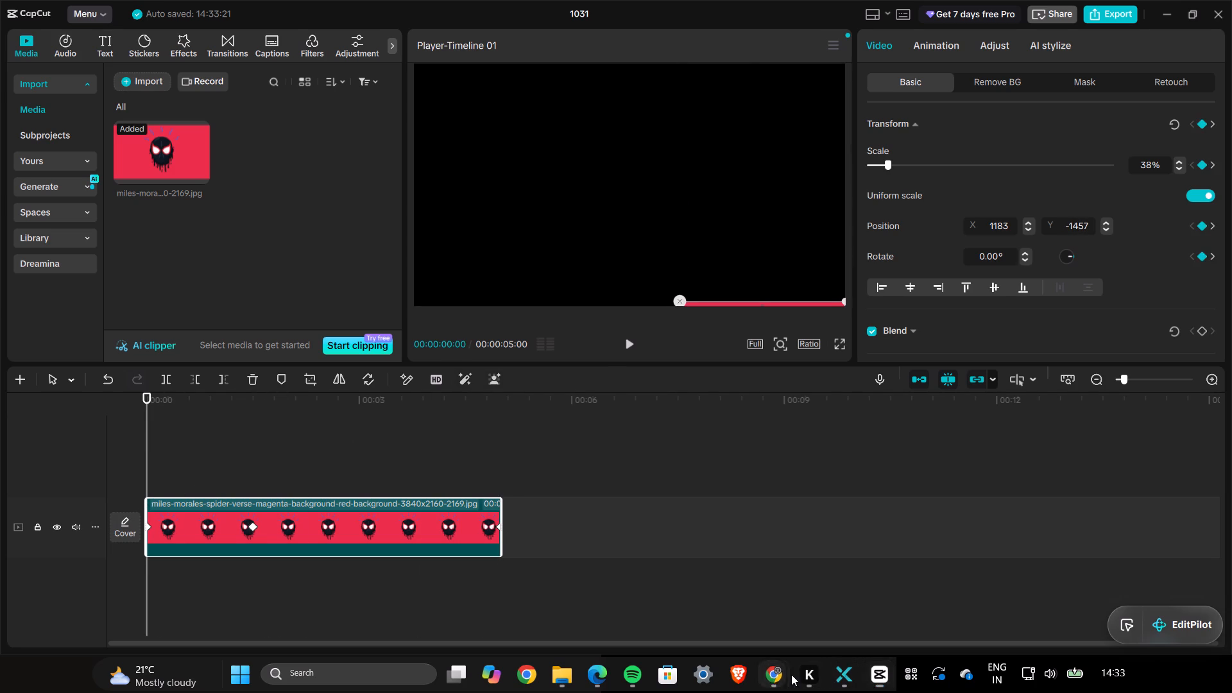
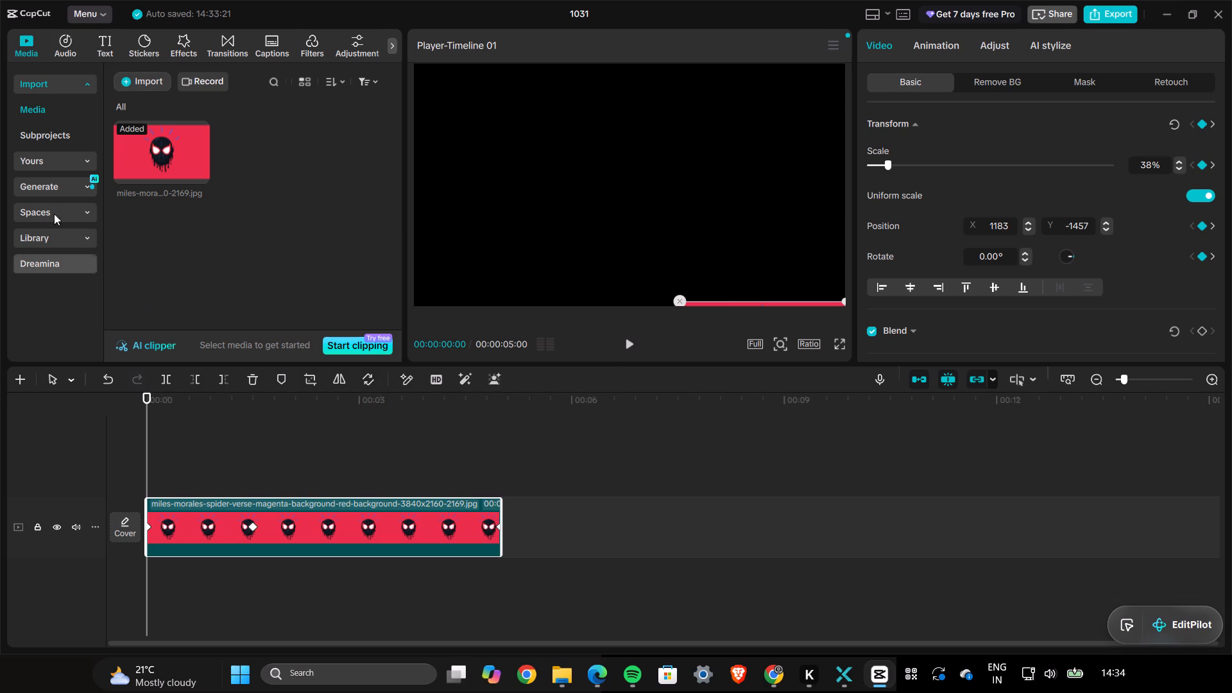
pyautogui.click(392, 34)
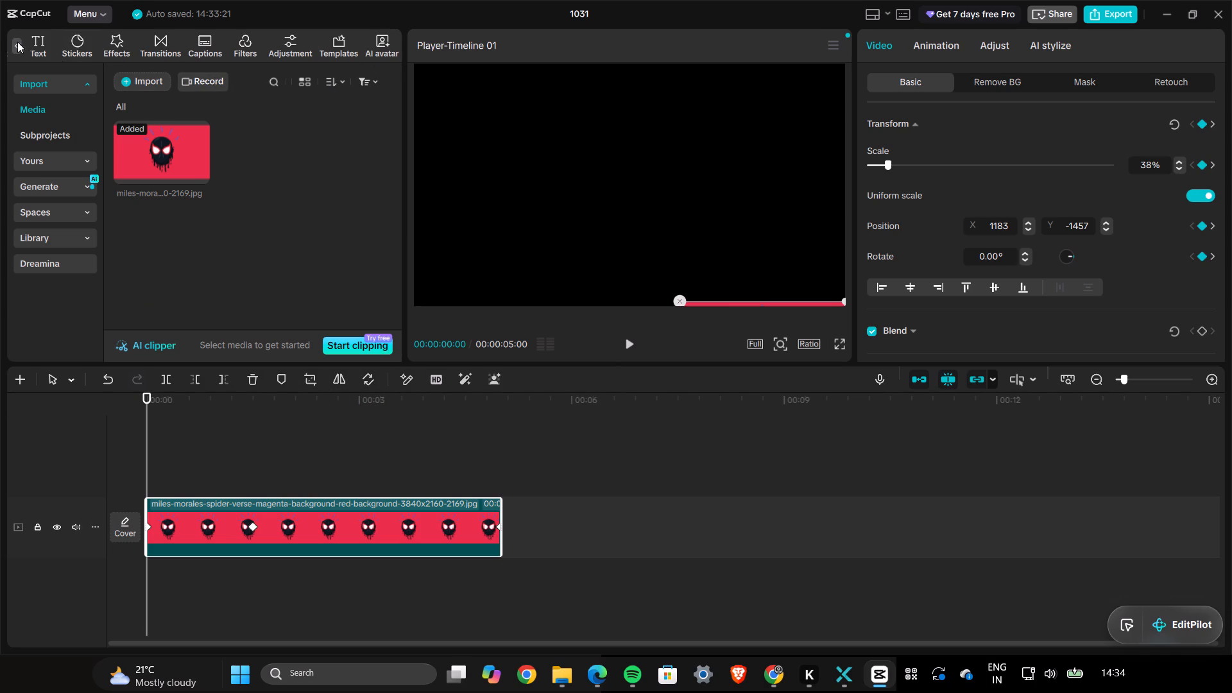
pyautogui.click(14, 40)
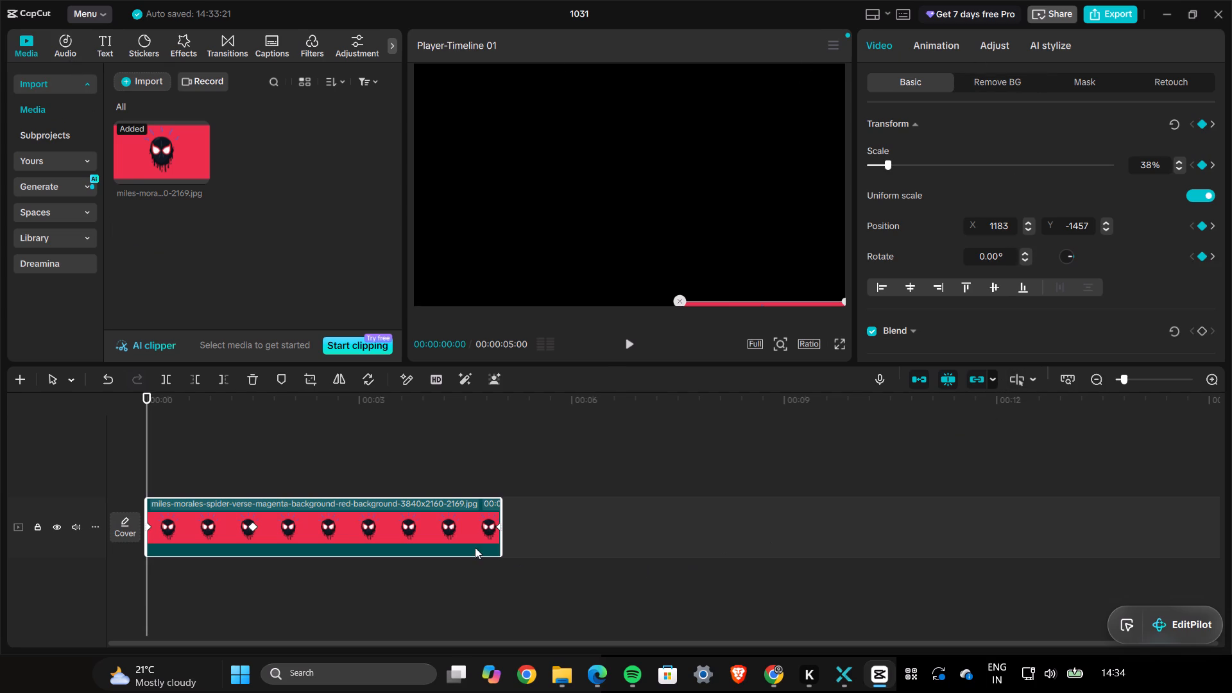
# Copy the image clip and move the playhead to the clip's end at 00:00:05:00.
pyautogui.rightClick(412, 524)
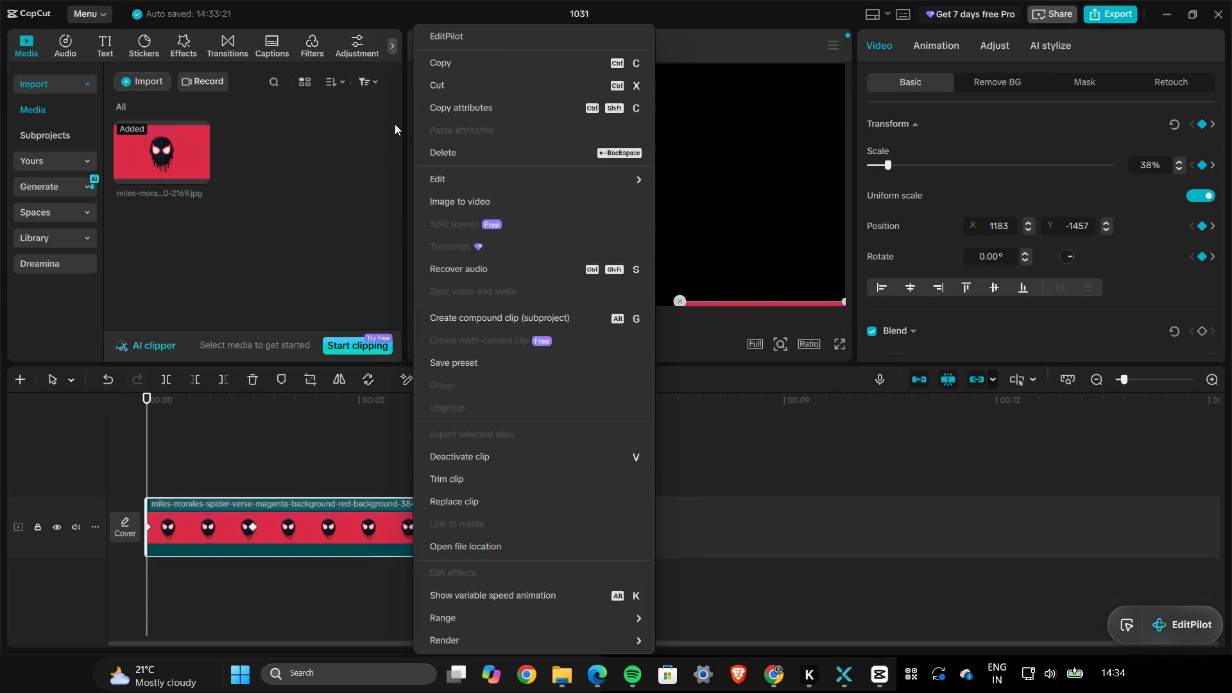
pyautogui.click(735, 554)
pyautogui.click(346, 518)
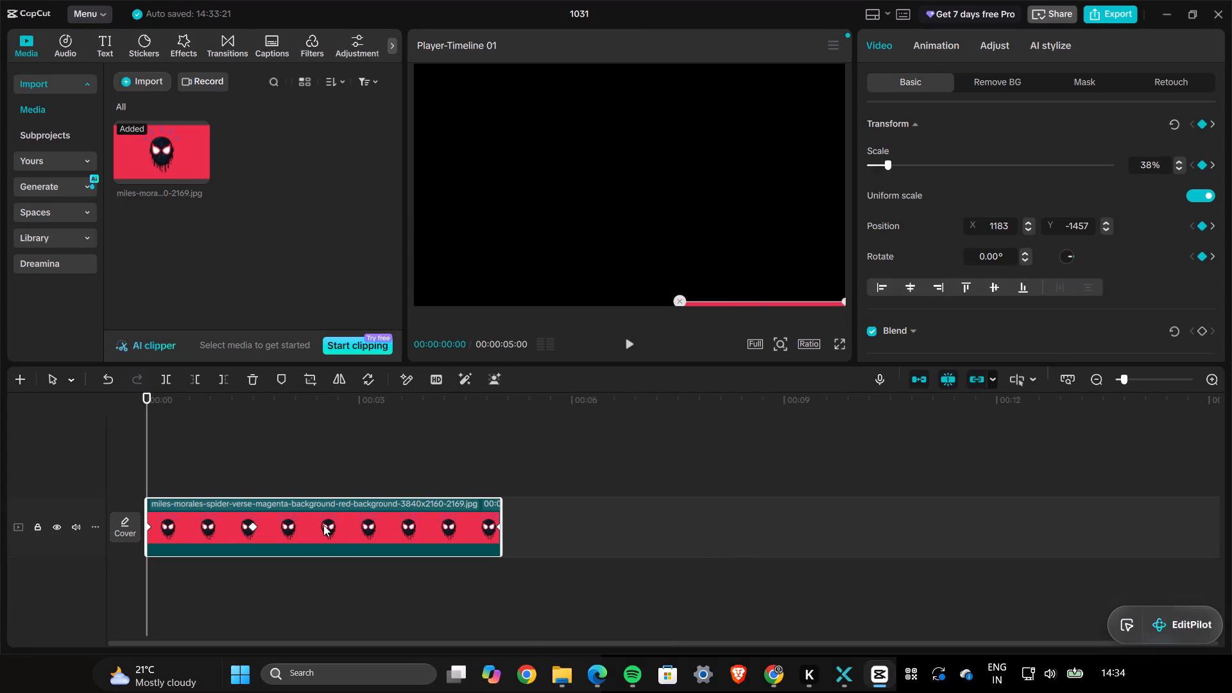
pyautogui.rightClick(392, 520)
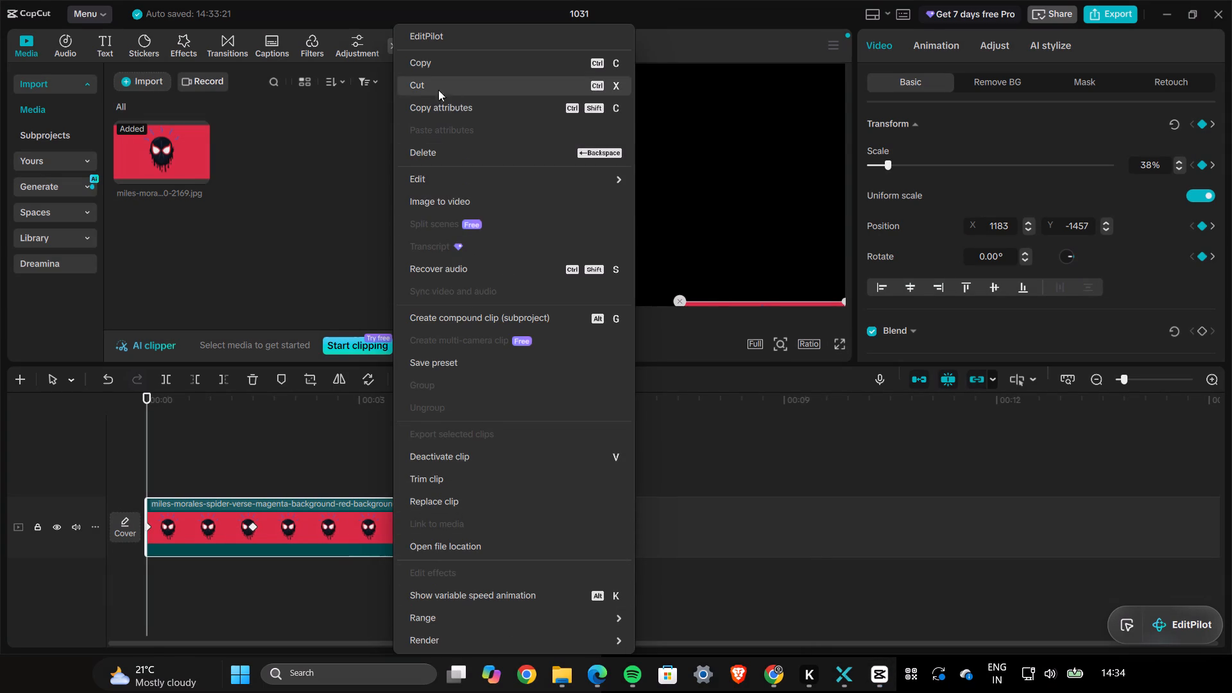
pyautogui.click(457, 57)
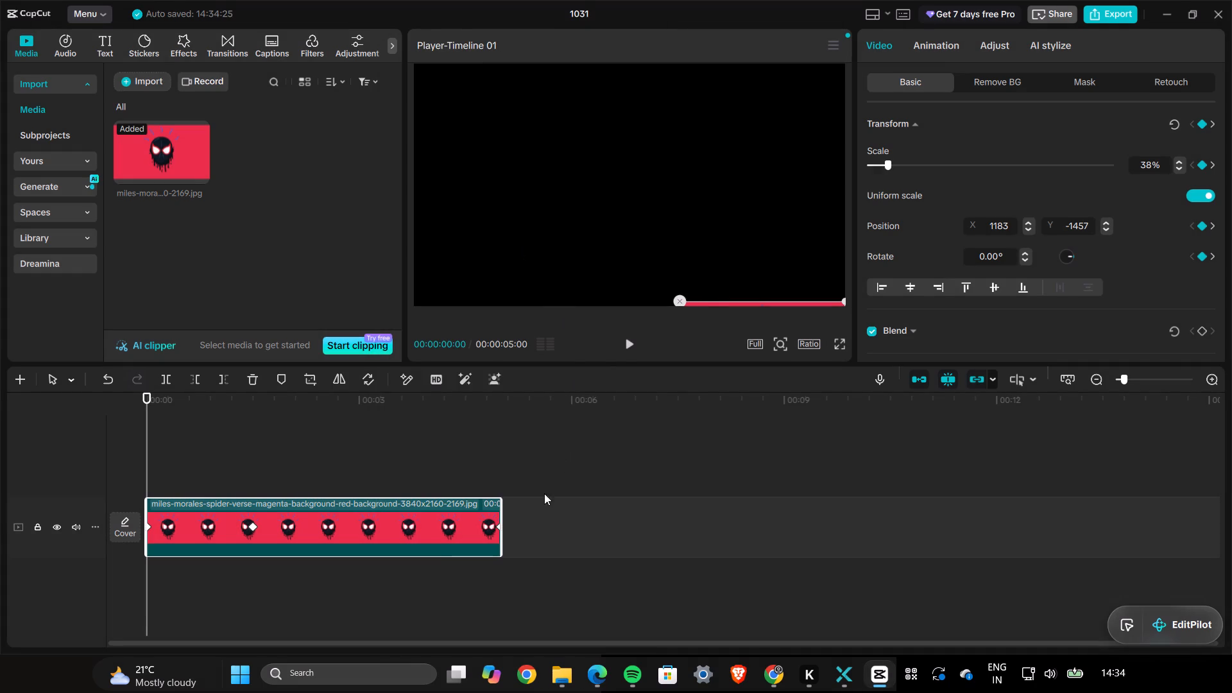
pyautogui.click(586, 543)
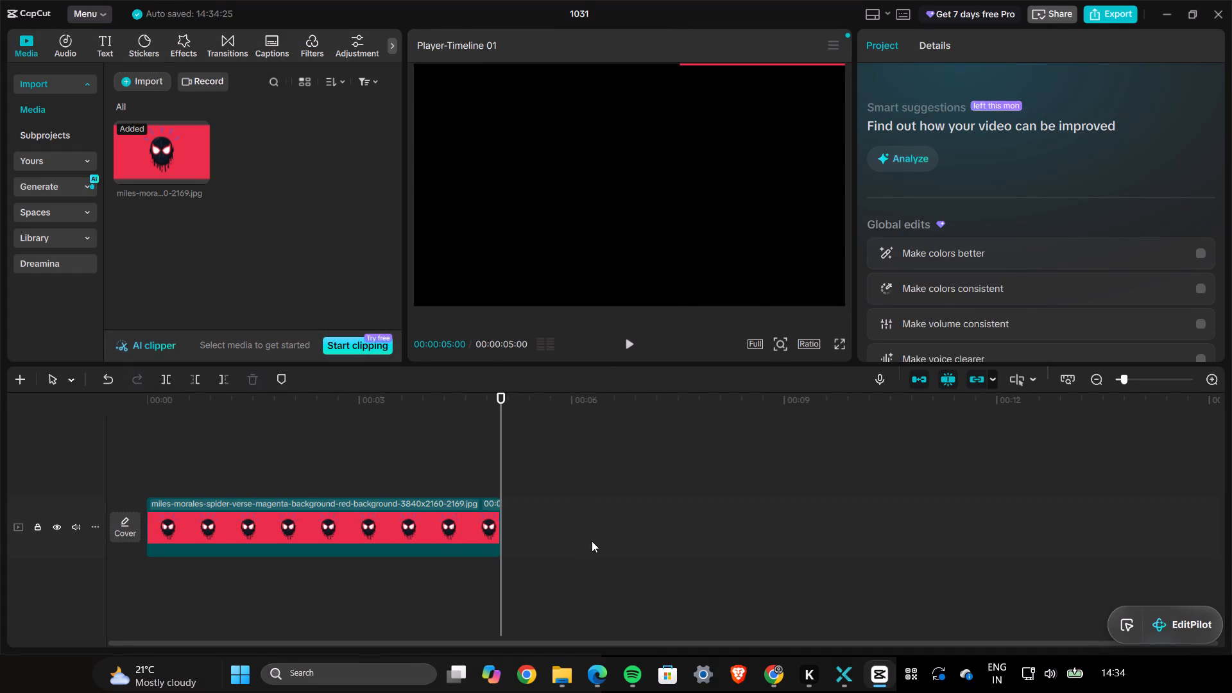
pyautogui.hotkey('ctrl', 'c')
# Look through the selected clip's property settings, timeline tools, track options and media spaces for a way to duplicate the clip.
pyautogui.click(624, 629)
pyautogui.click(431, 533)
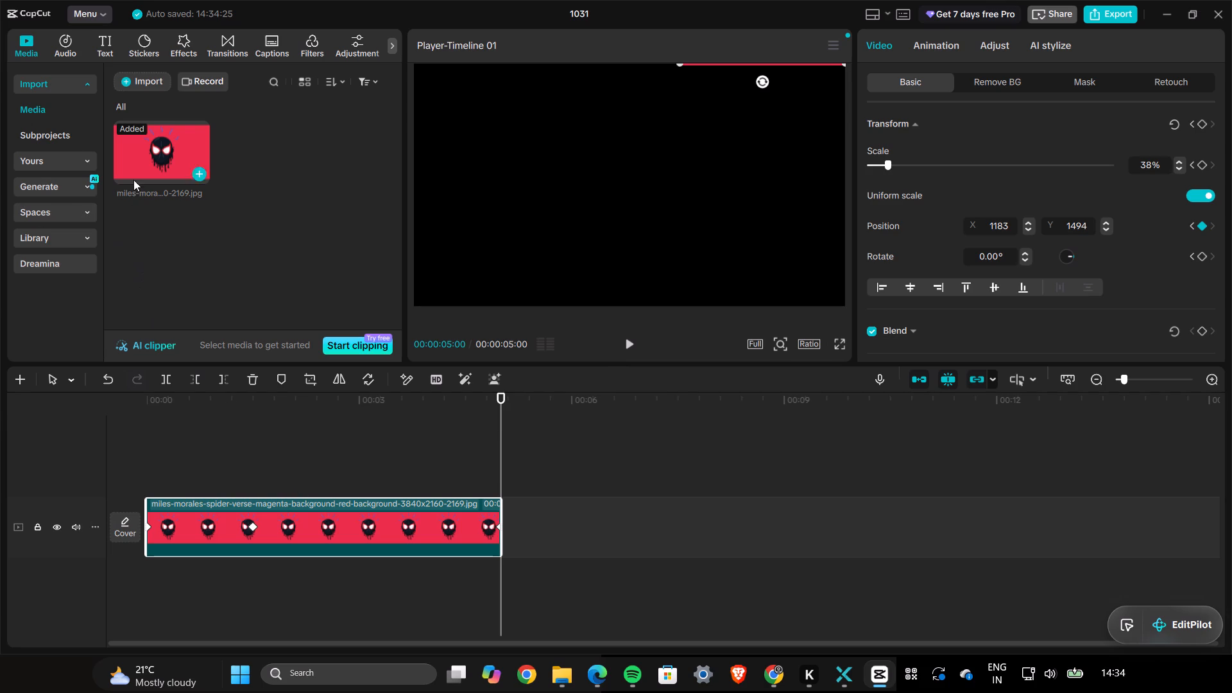
pyautogui.moveTo(950, 47); pyautogui.dragTo(968, 44)
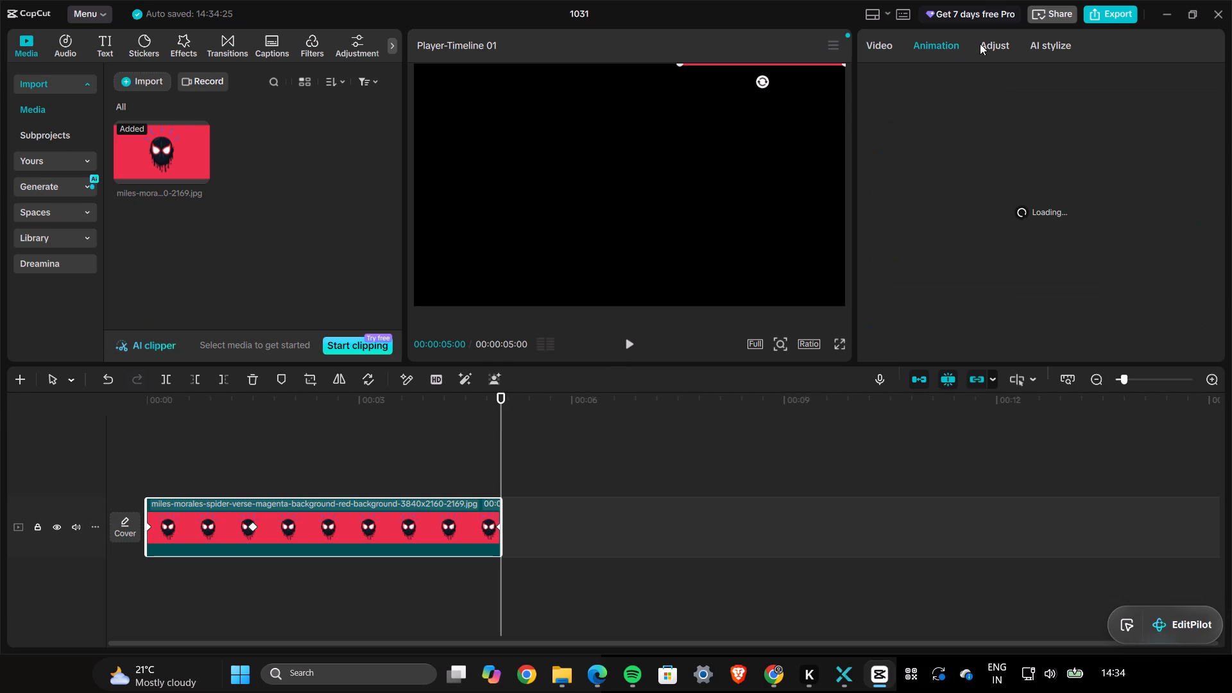
pyautogui.click(1002, 43)
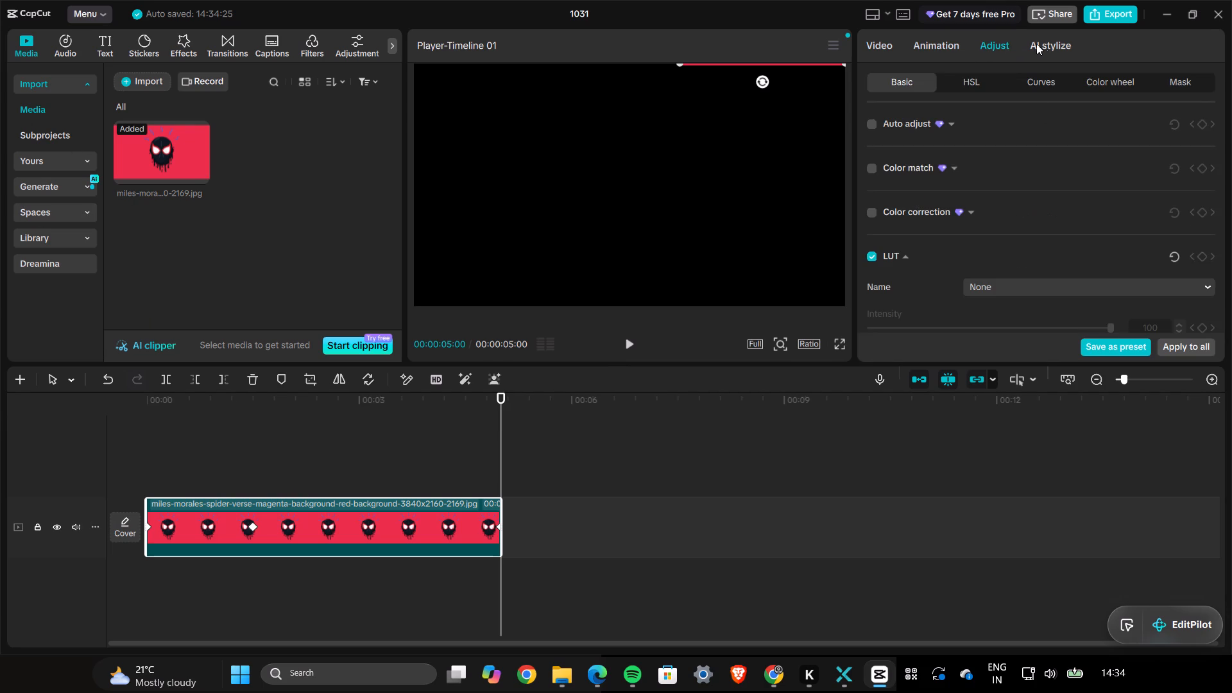
pyautogui.click(880, 37)
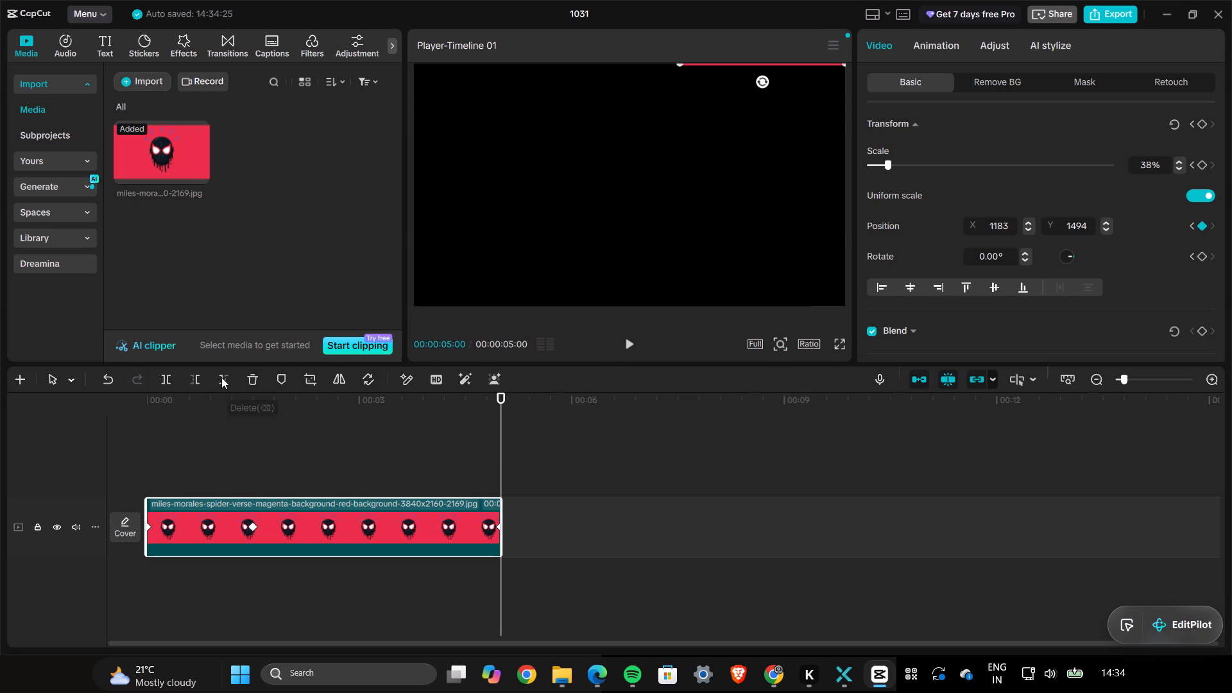
pyautogui.click(71, 381)
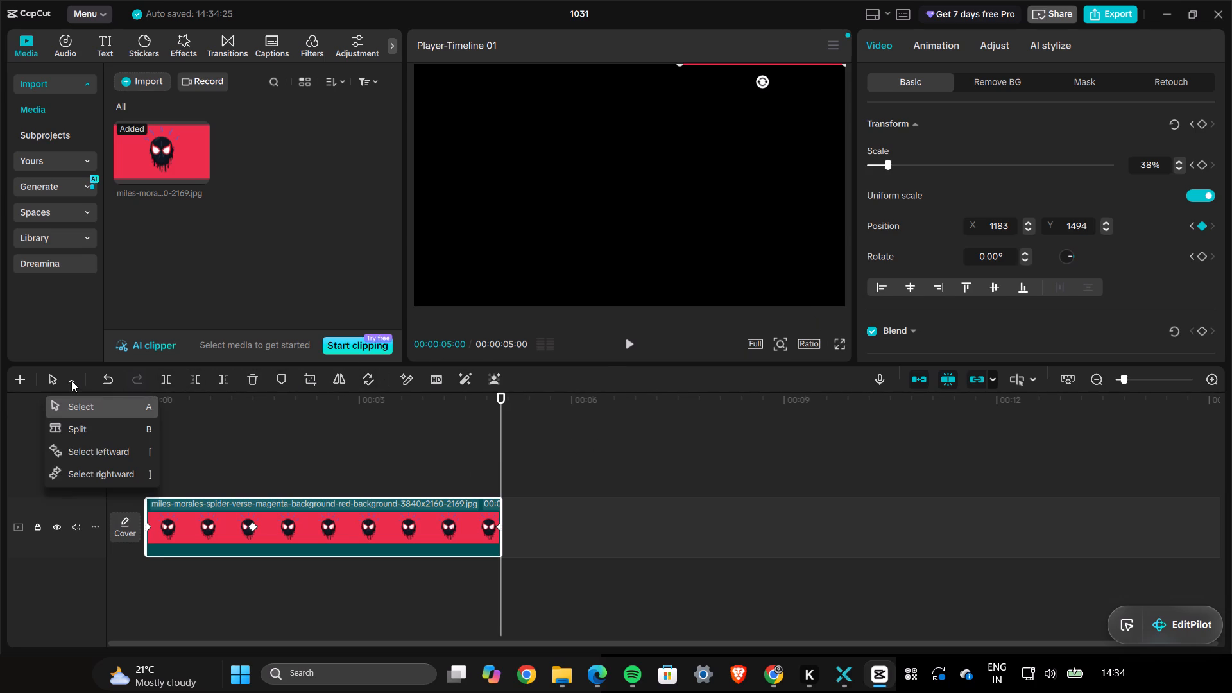
pyautogui.click(96, 525)
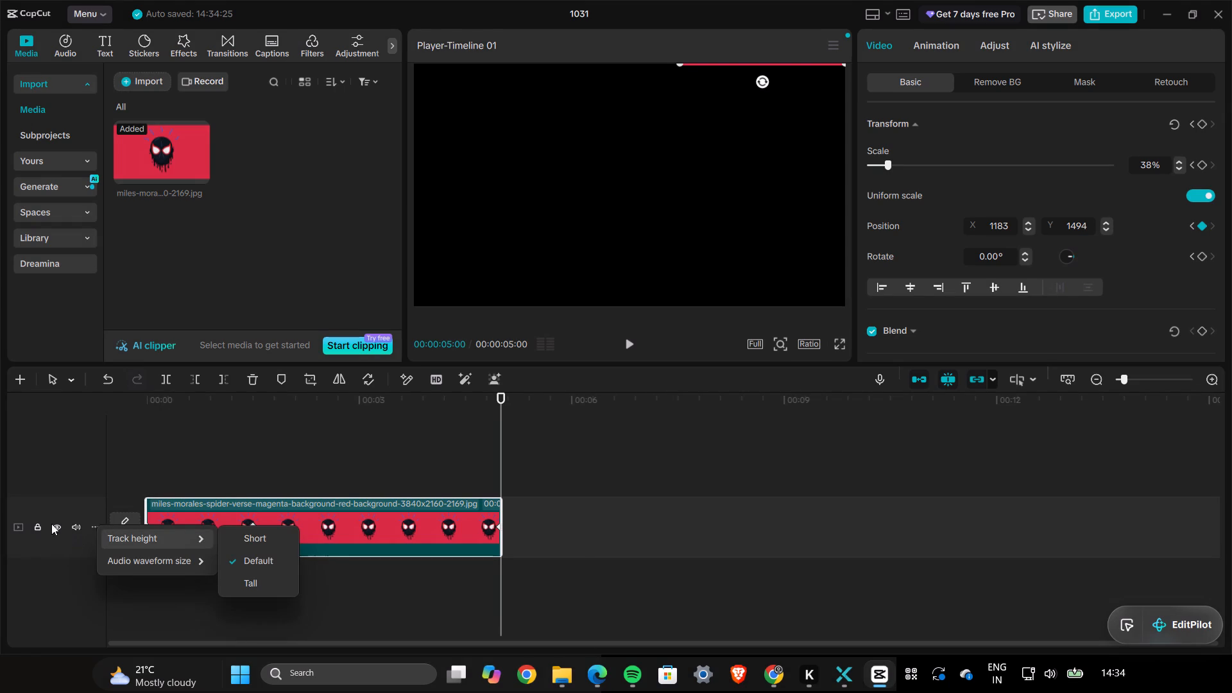
pyautogui.click(684, 447)
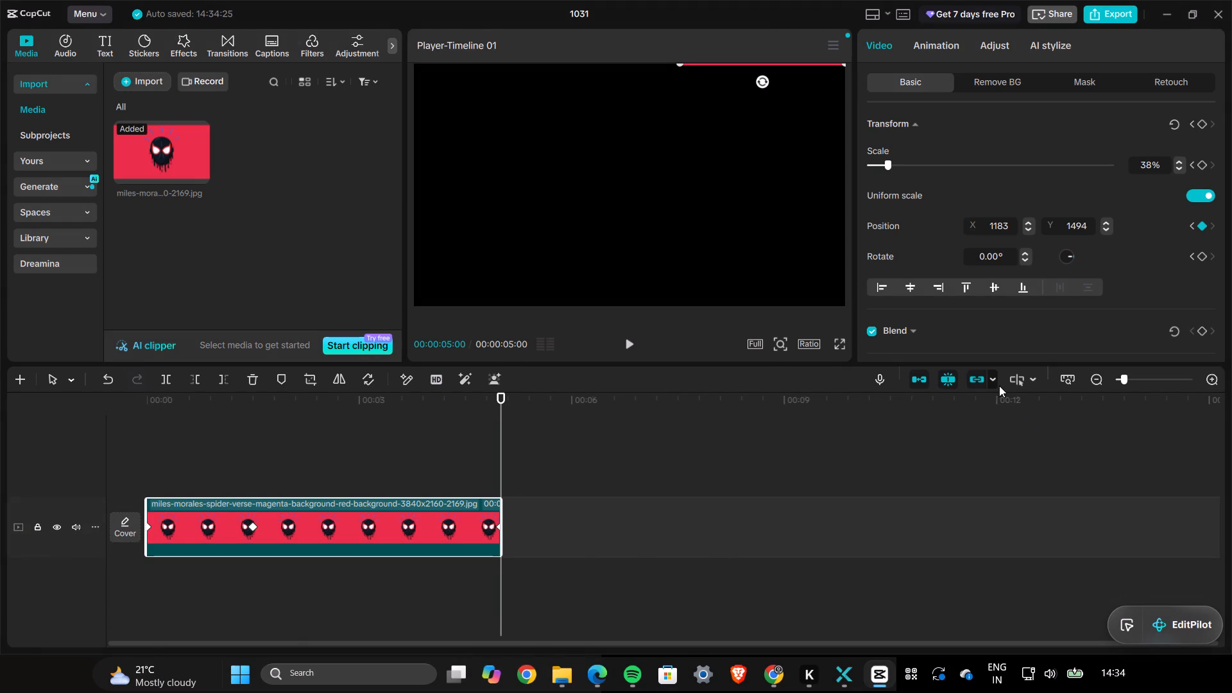
pyautogui.click(993, 380)
pyautogui.click(993, 380)
pyautogui.scroll(-3, 929, 277)
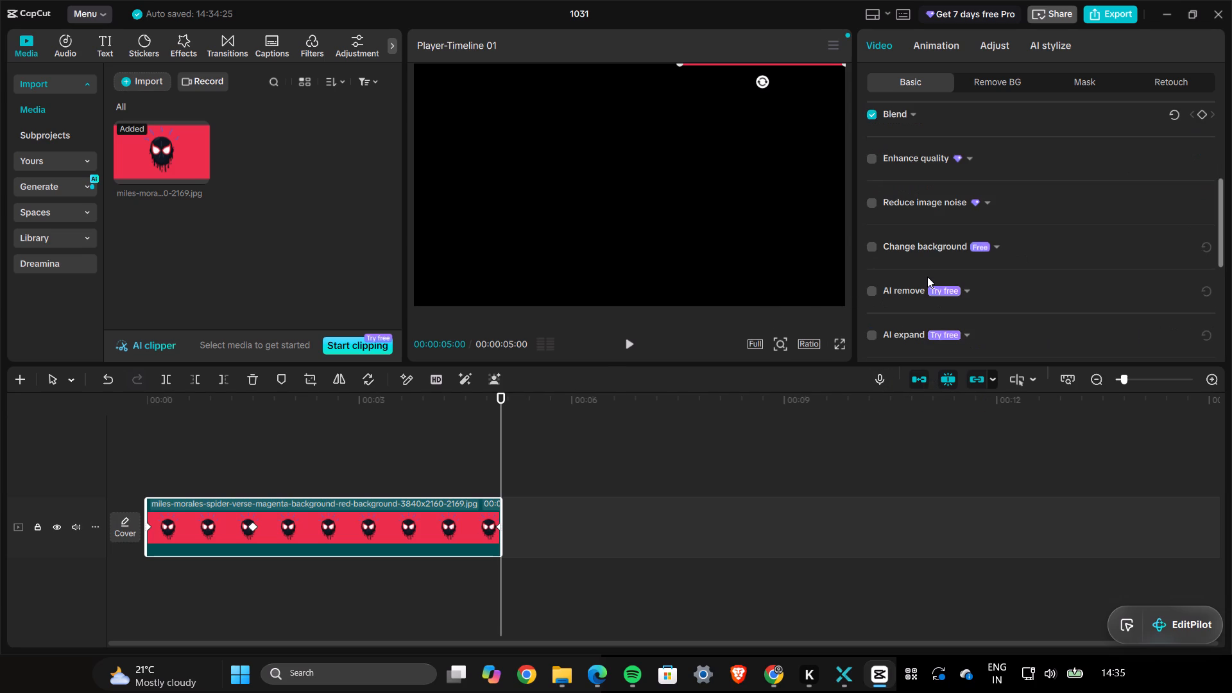
pyautogui.scroll(-5, 927, 277)
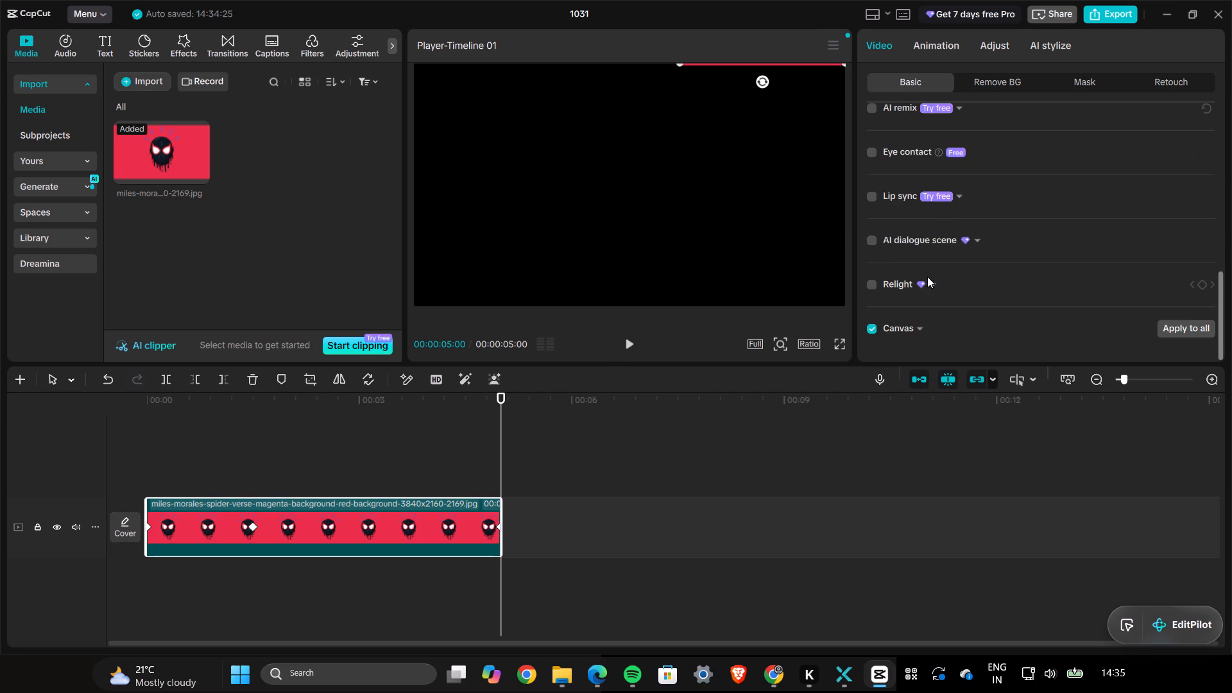
pyautogui.scroll(-6, 927, 277)
pyautogui.scroll(3, 927, 277)
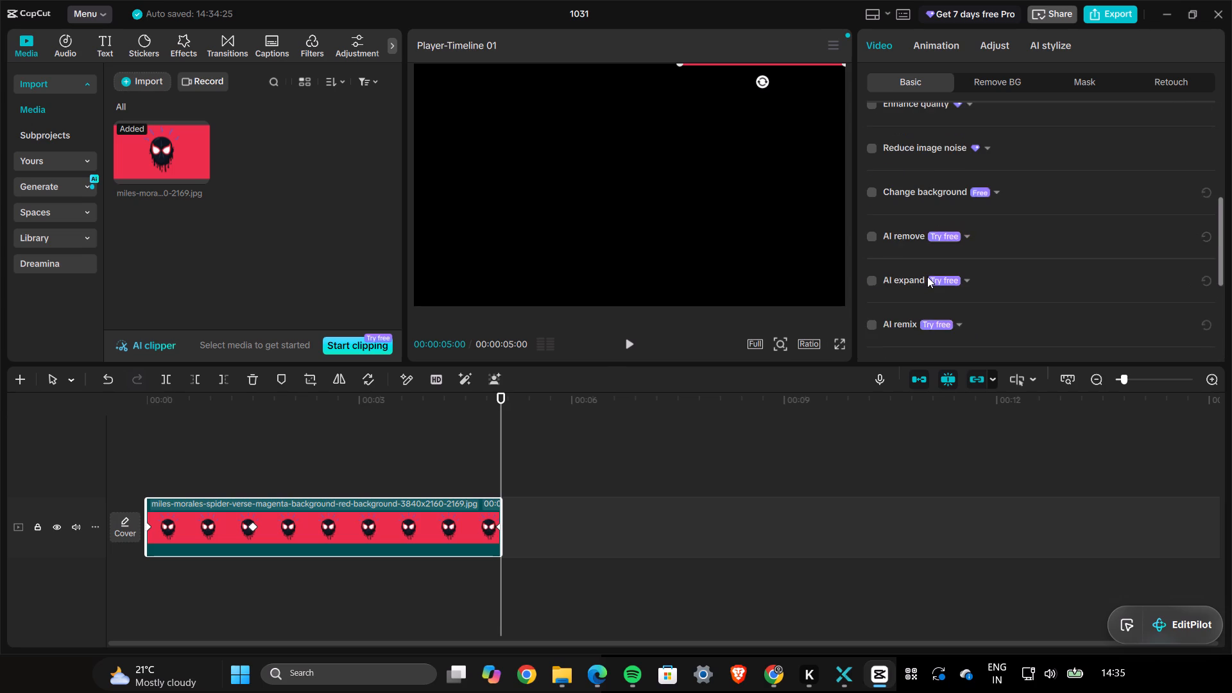
pyautogui.scroll(4, 927, 277)
pyautogui.click(415, 529)
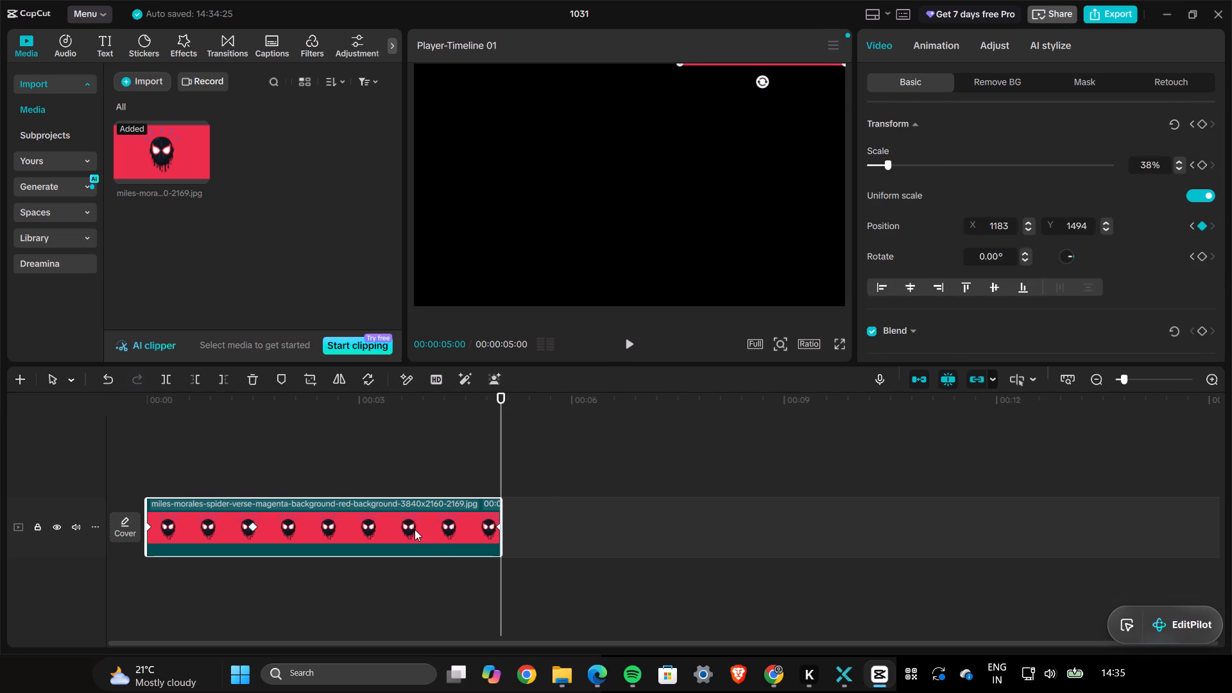
pyautogui.click(667, 579)
pyautogui.click(414, 522)
pyautogui.click(94, 211)
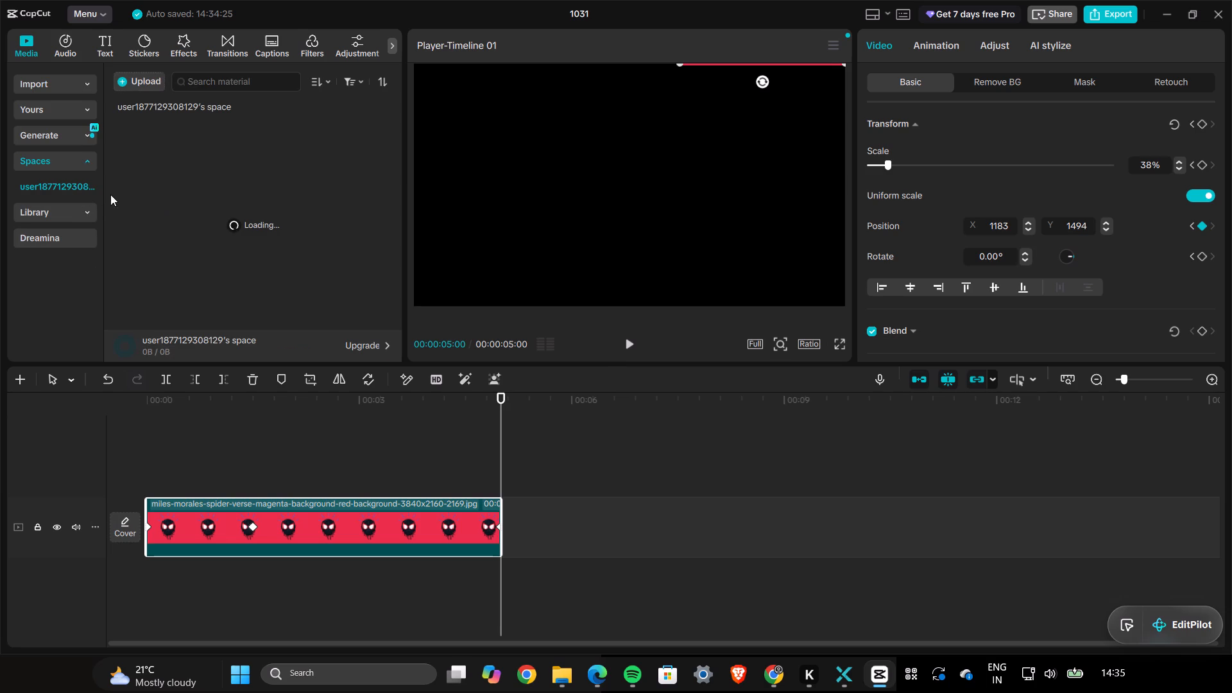
pyautogui.click(168, 81)
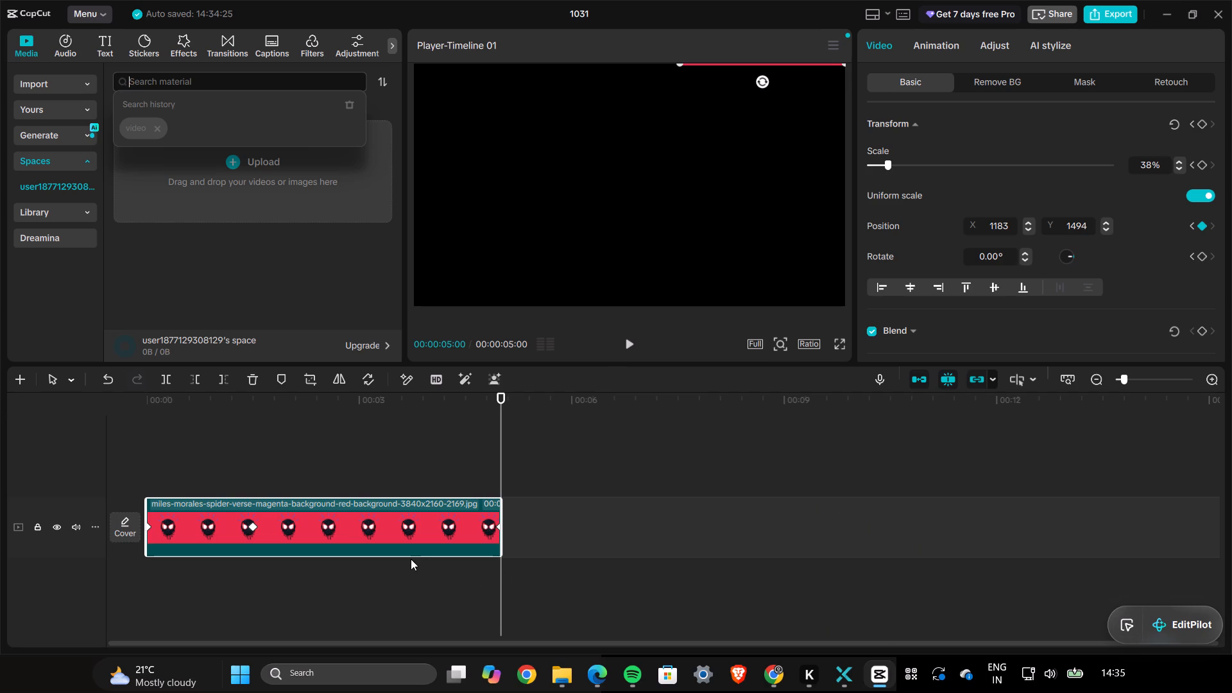
# Switch to the Brave browser, go to YouTube's home page and close the music video's mini player.
pyautogui.click(742, 680)
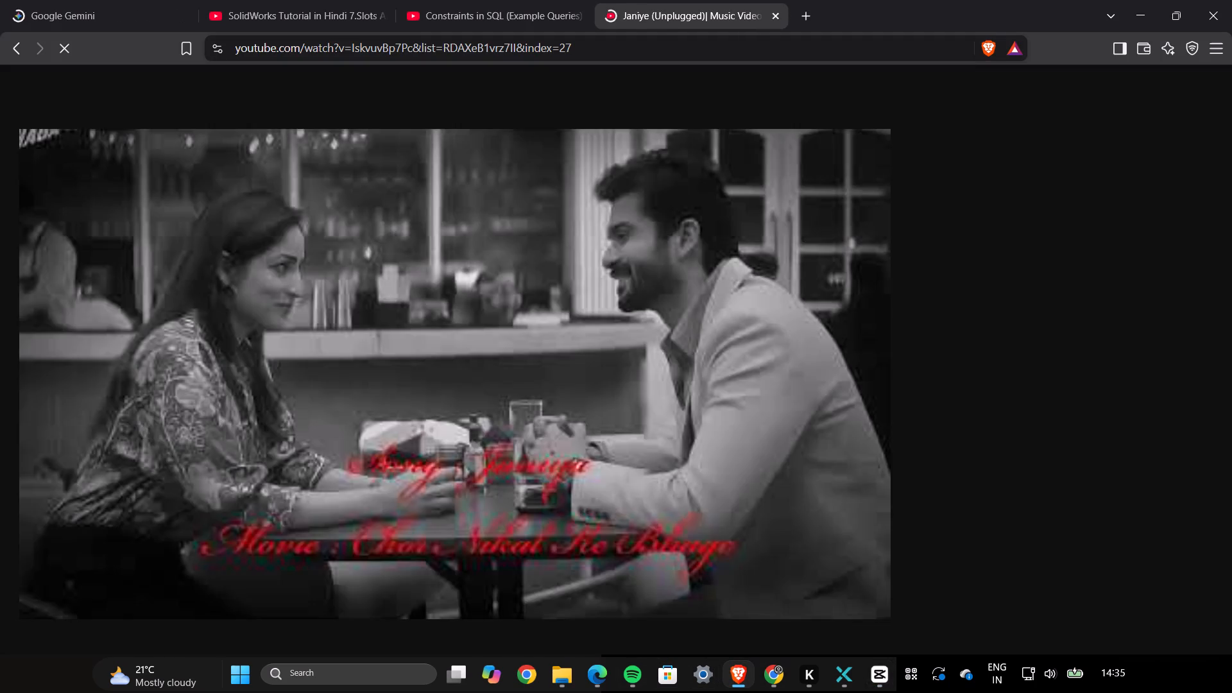
pyautogui.click(19, 83)
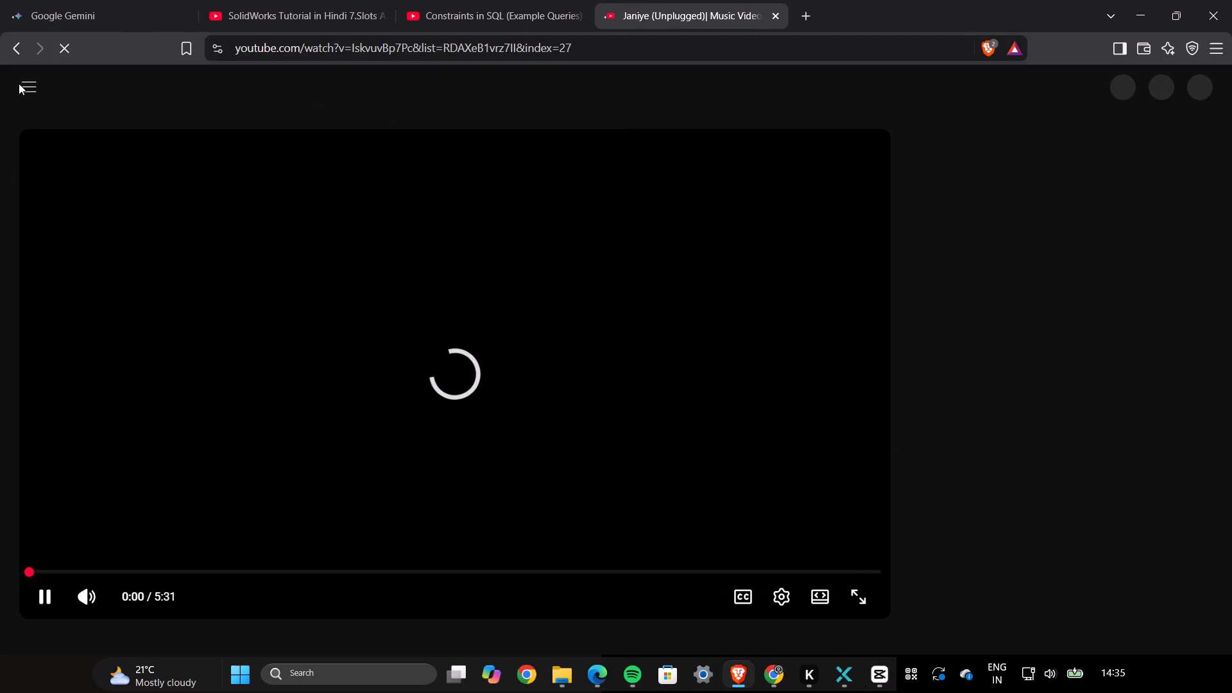
pyautogui.click(17, 87)
pyautogui.click(33, 85)
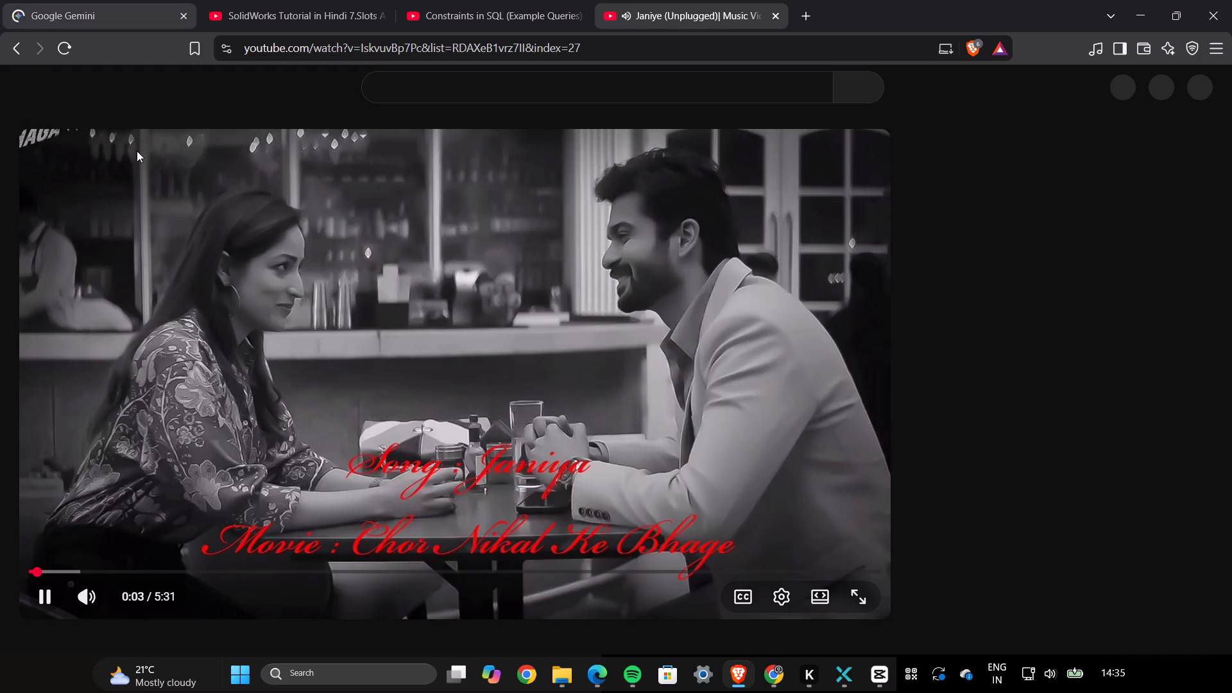
pyautogui.click(31, 91)
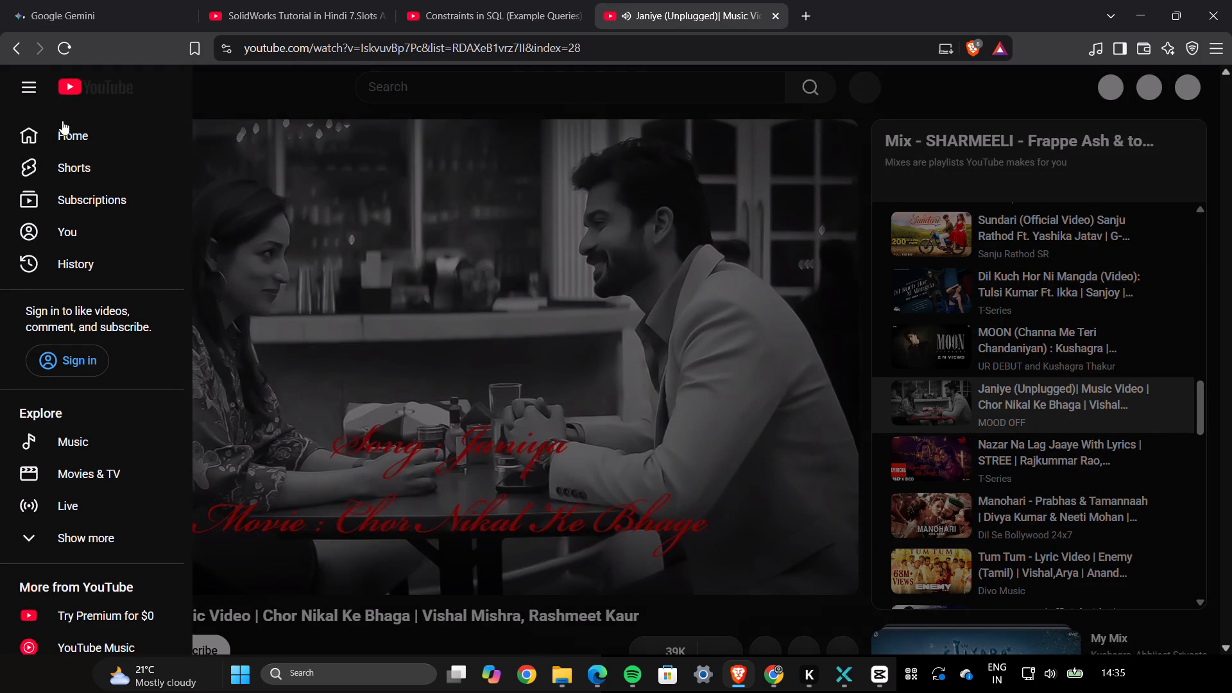
pyautogui.click(82, 130)
pyautogui.click(94, 135)
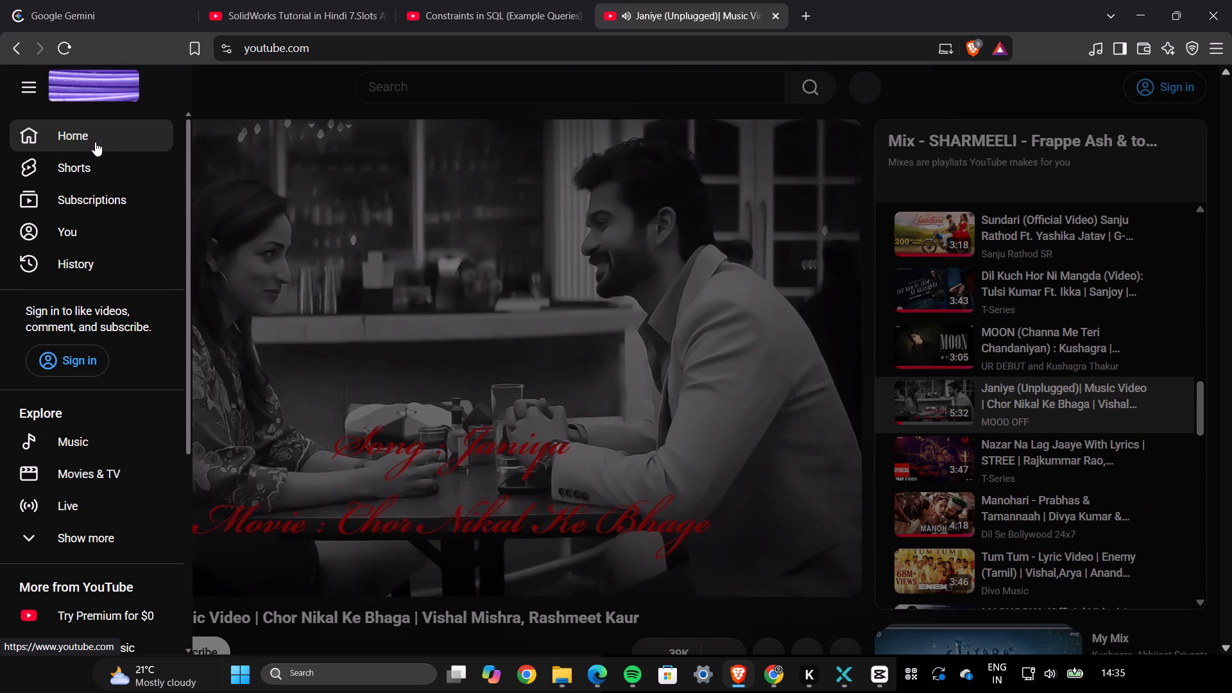
pyautogui.click(126, 135)
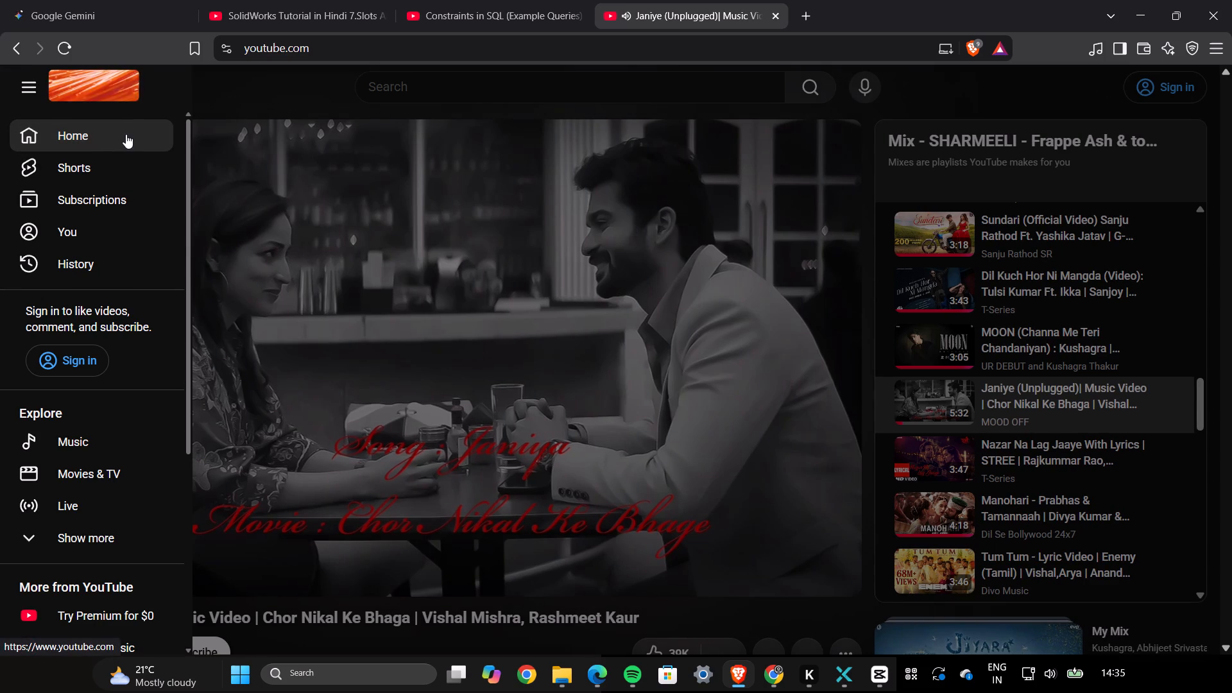
pyautogui.click(116, 135)
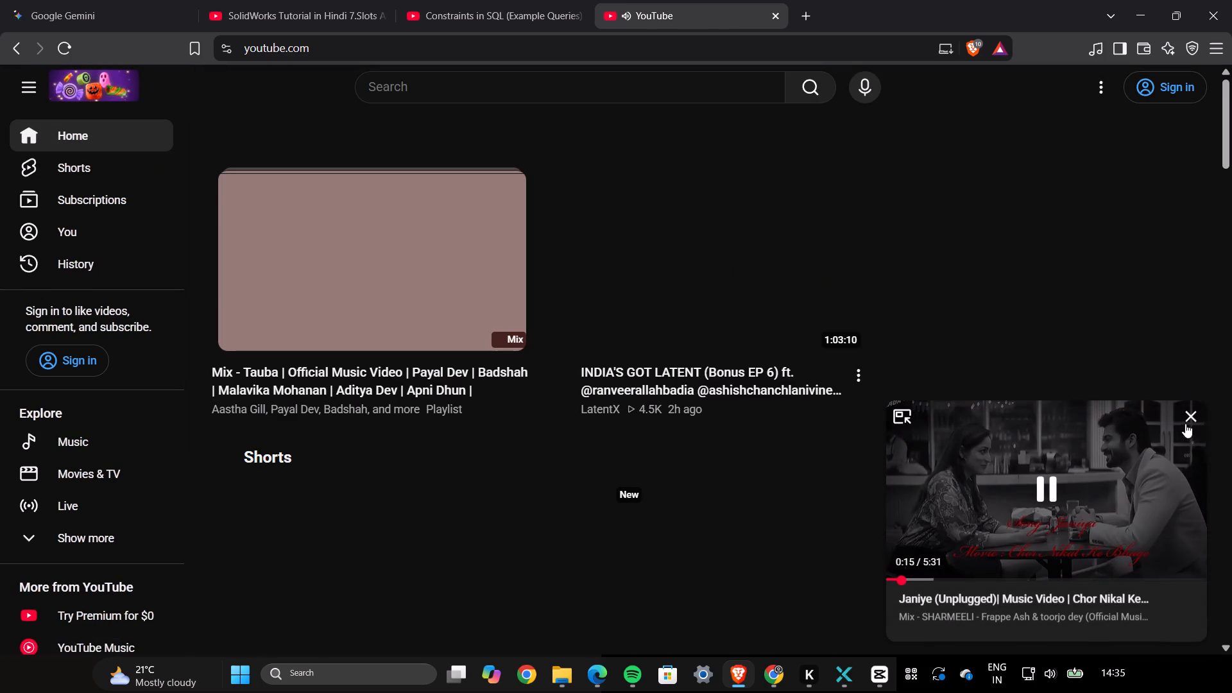
pyautogui.click(1188, 411)
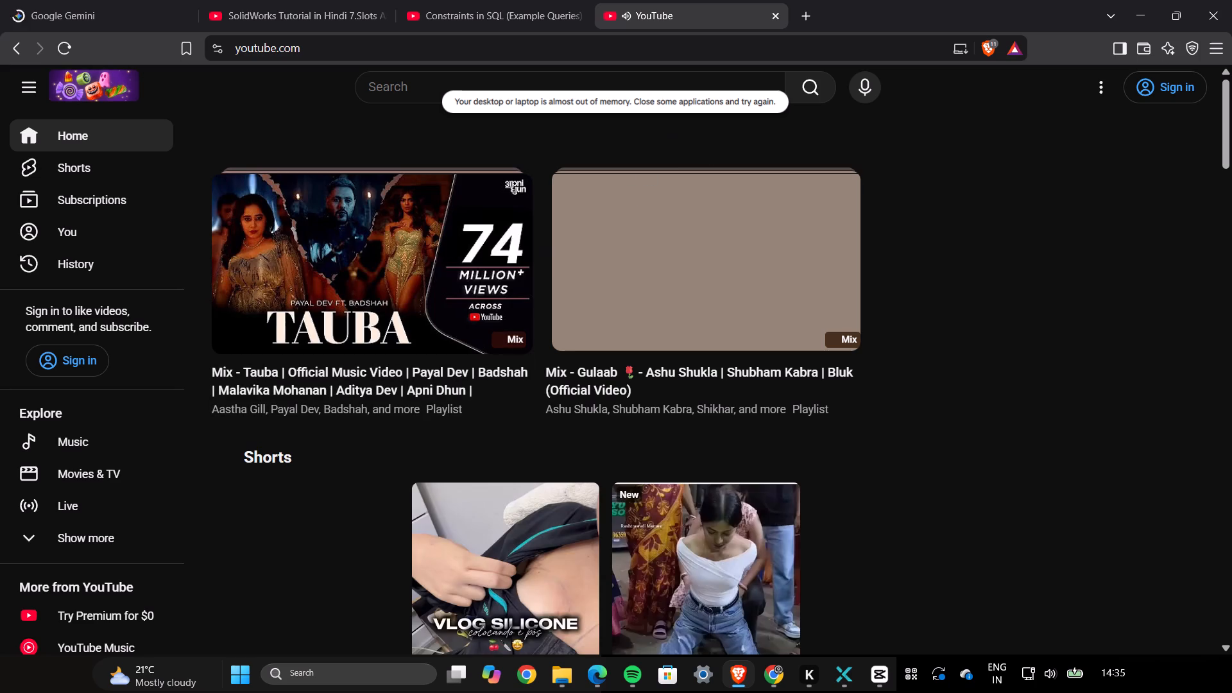
# Search YouTube for "how to duplicate in capcut pc".
pyautogui.click(420, 91)
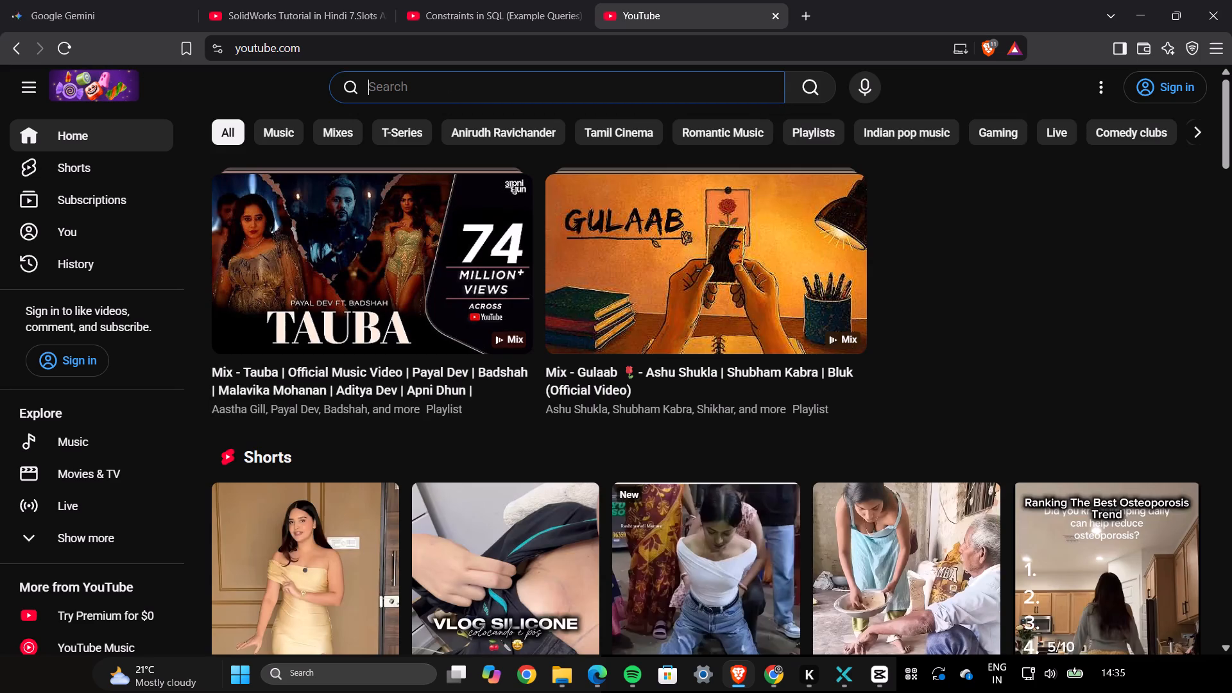
pyautogui.write('hoq')
pyautogui.press('space')
pyautogui.press('BackSpace')
pyautogui.press('BackSpace')
pyautogui.press('q')
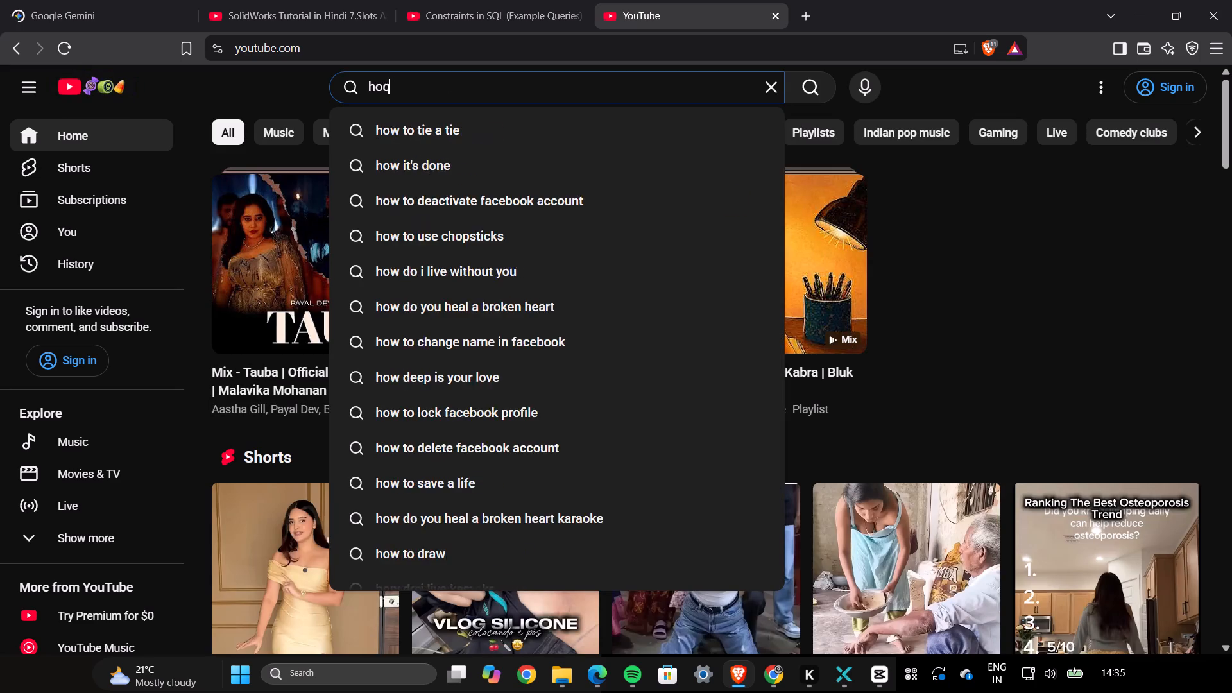
pyautogui.press('BackSpace')
pyautogui.write('w r')
pyautogui.press('BackSpace')
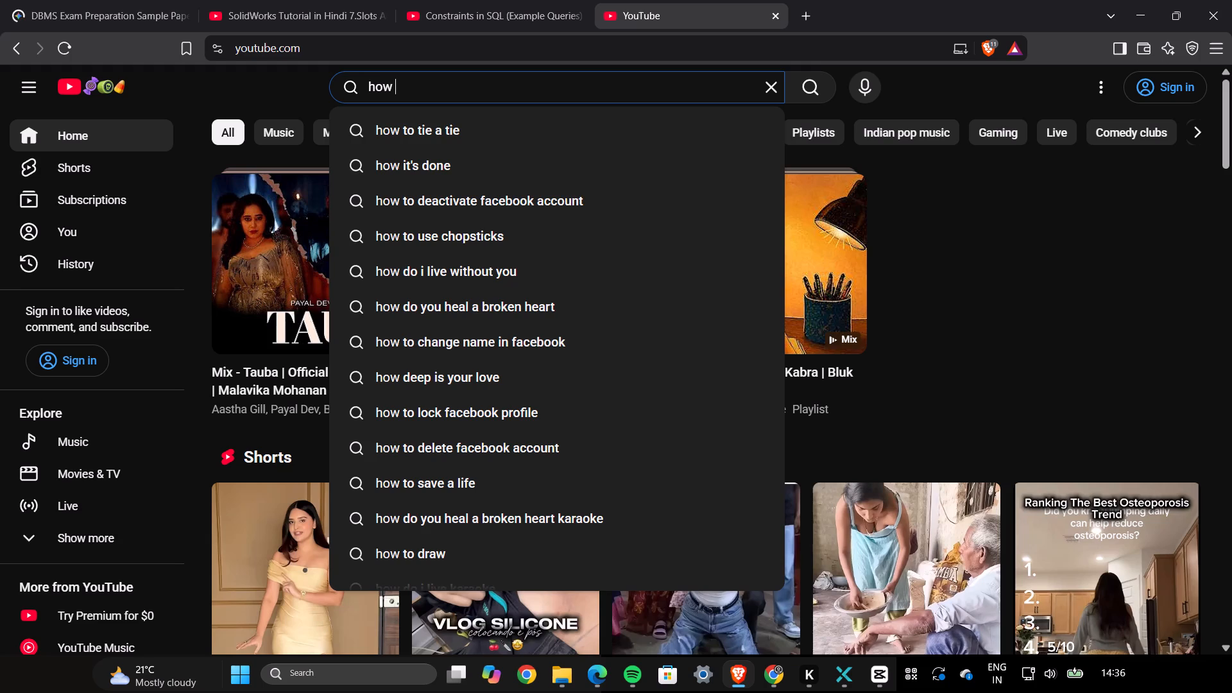
pyautogui.write('to')
pyautogui.press('space')
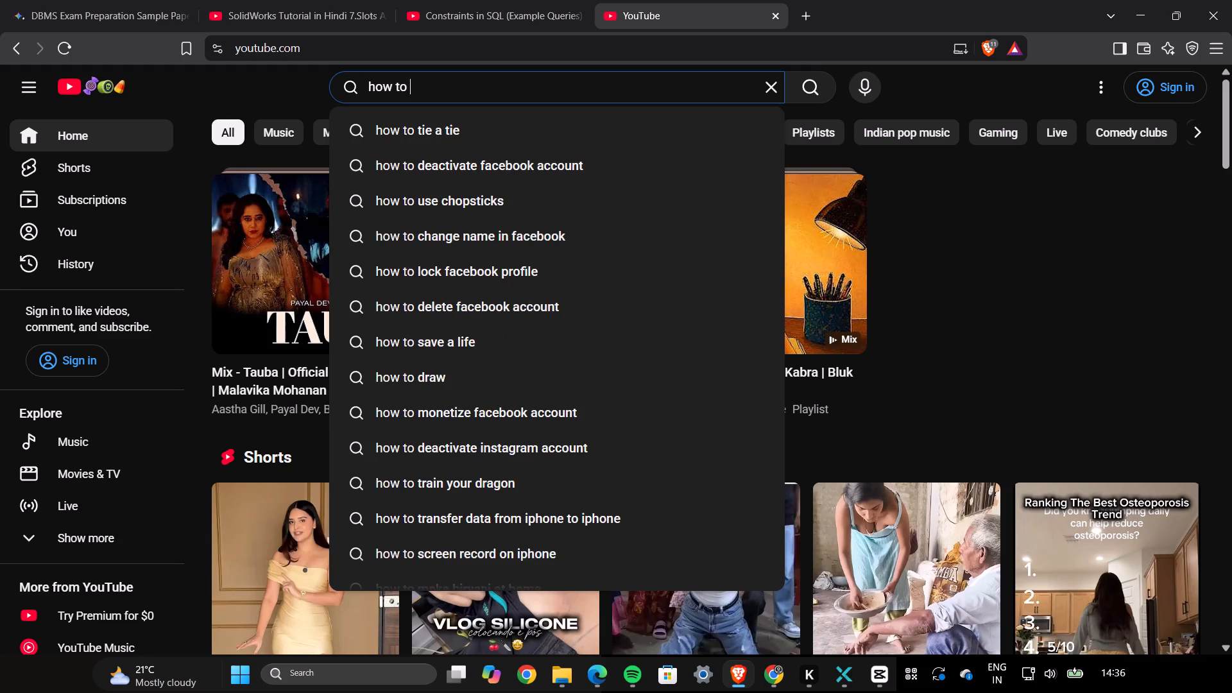
pyautogui.write('du')
pyautogui.write('ploc')
pyautogui.press('BackSpace')
pyautogui.press('BackSpace')
pyautogui.write('li')
pyautogui.press('BackSpace')
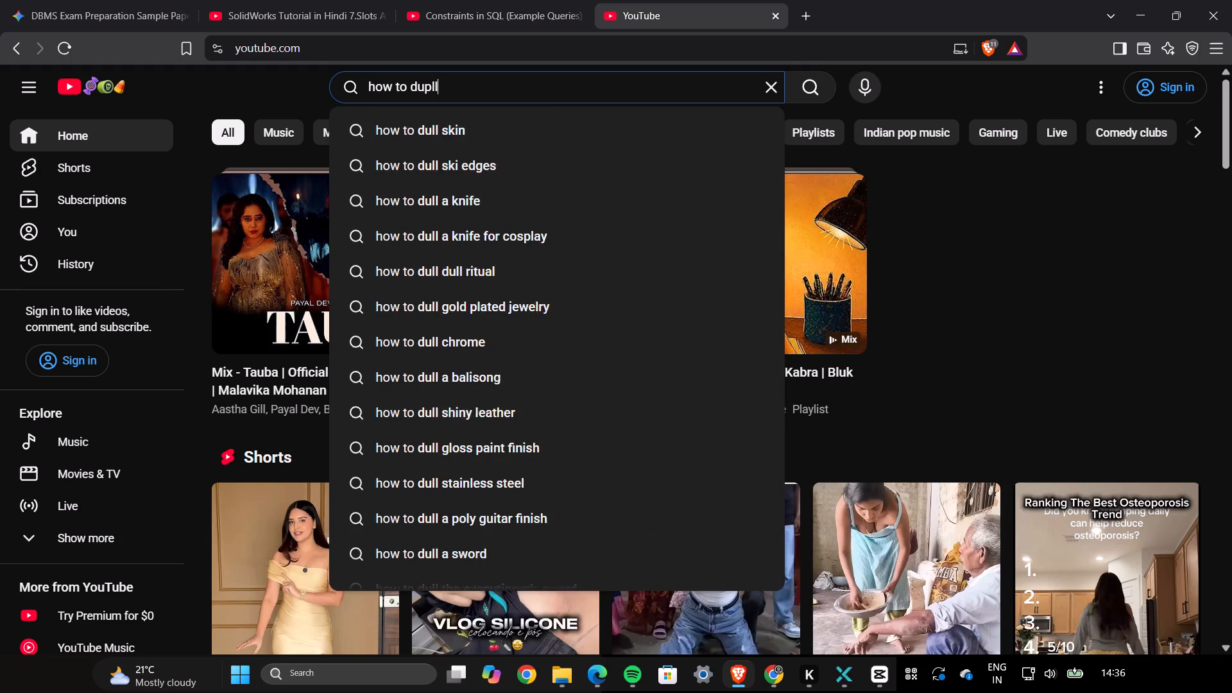
pyautogui.press('BackSpace')
pyautogui.write('icate in c')
pyautogui.write('ap')
pyautogui.write('vu')
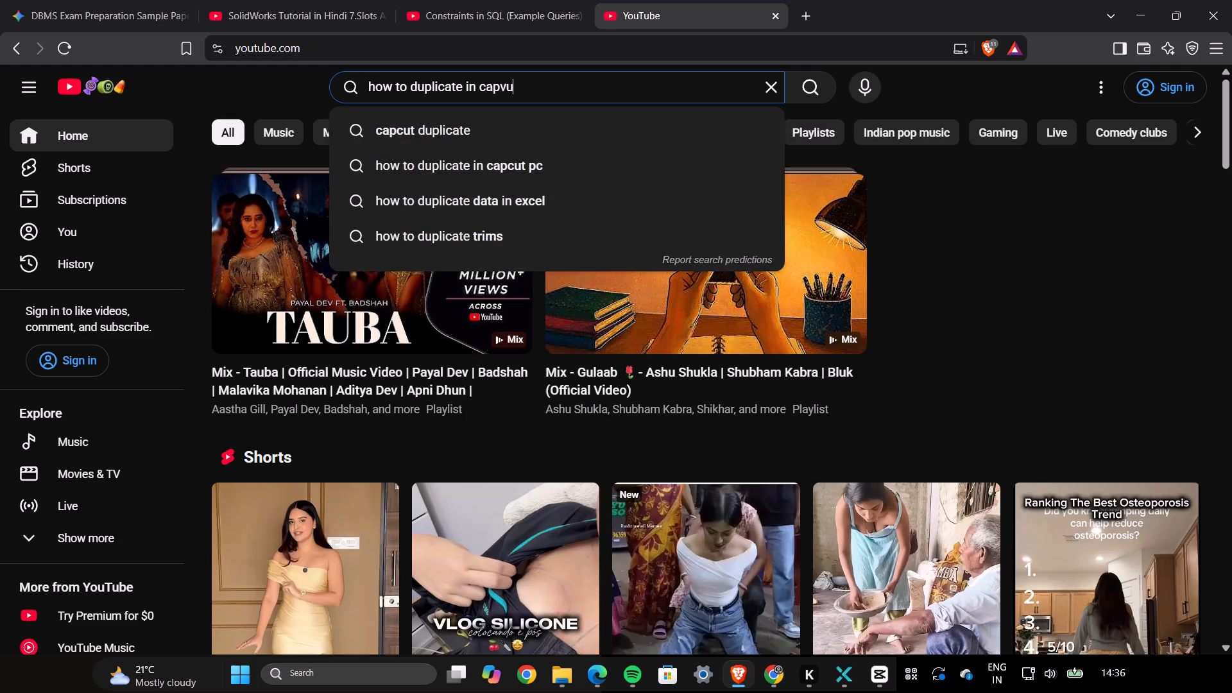
pyautogui.press('BackSpace')
pyautogui.press('BackSpace')
pyautogui.write('cu')
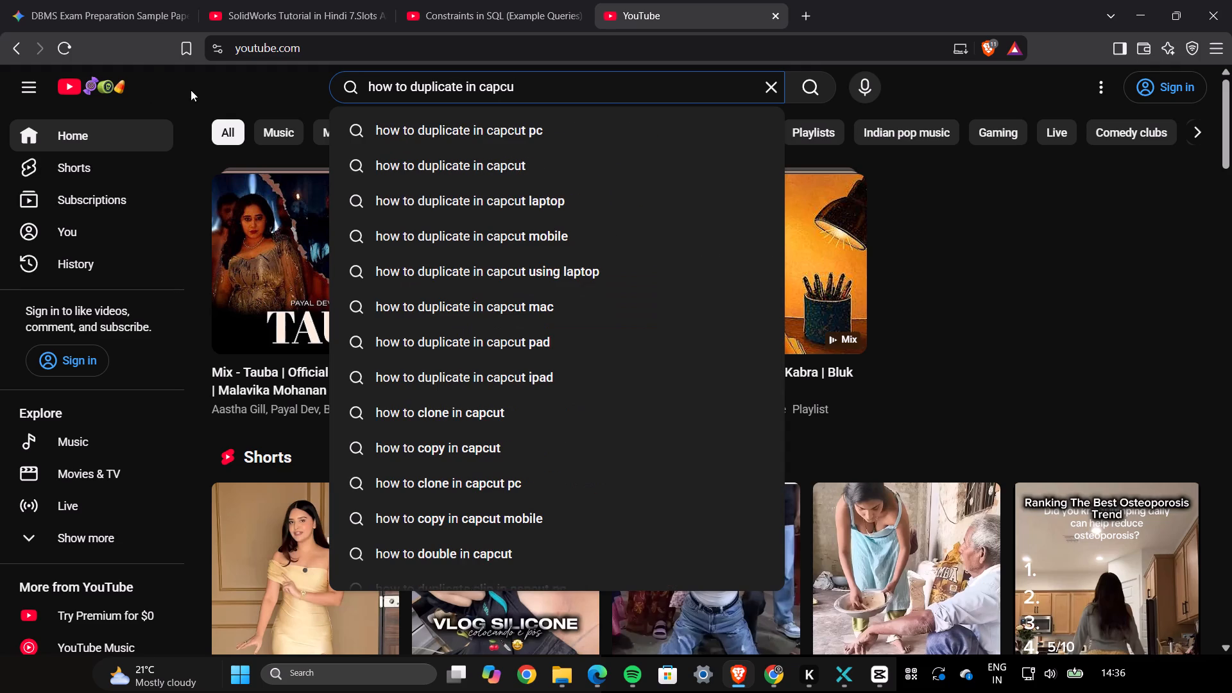
pyautogui.click(462, 125)
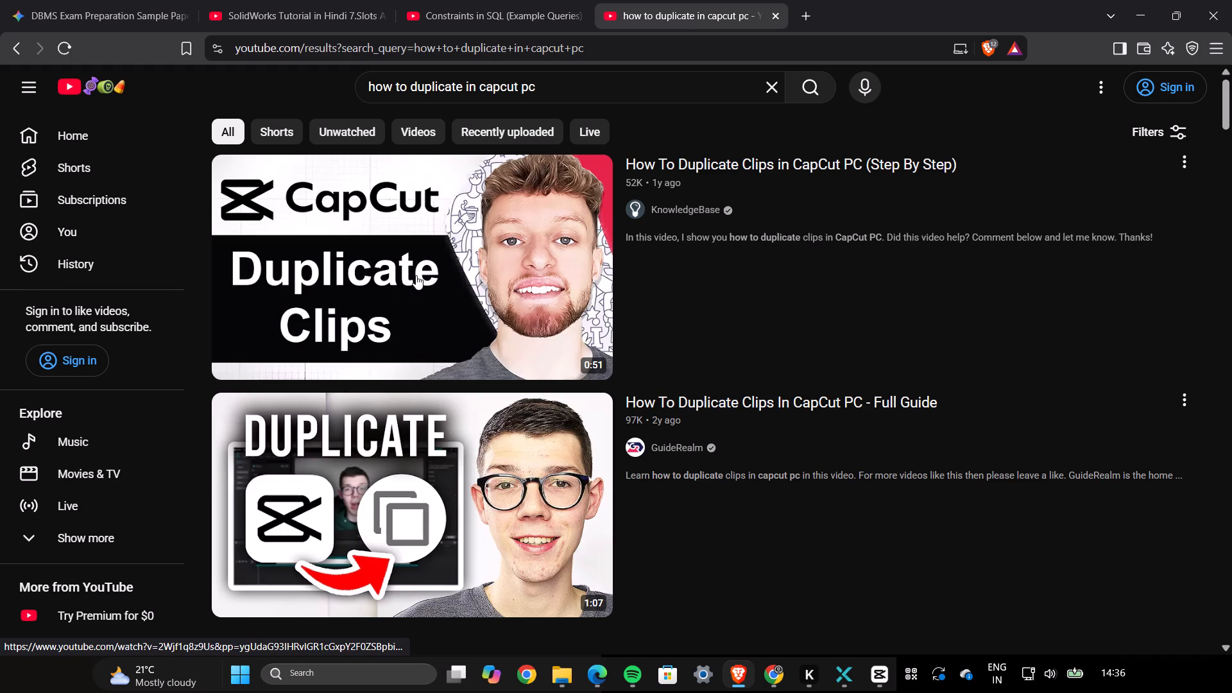
# Open the video "How To Duplicate Clips in CapCut PC (Step By Step)" by KnowledgeBase.
pyautogui.click(441, 280)
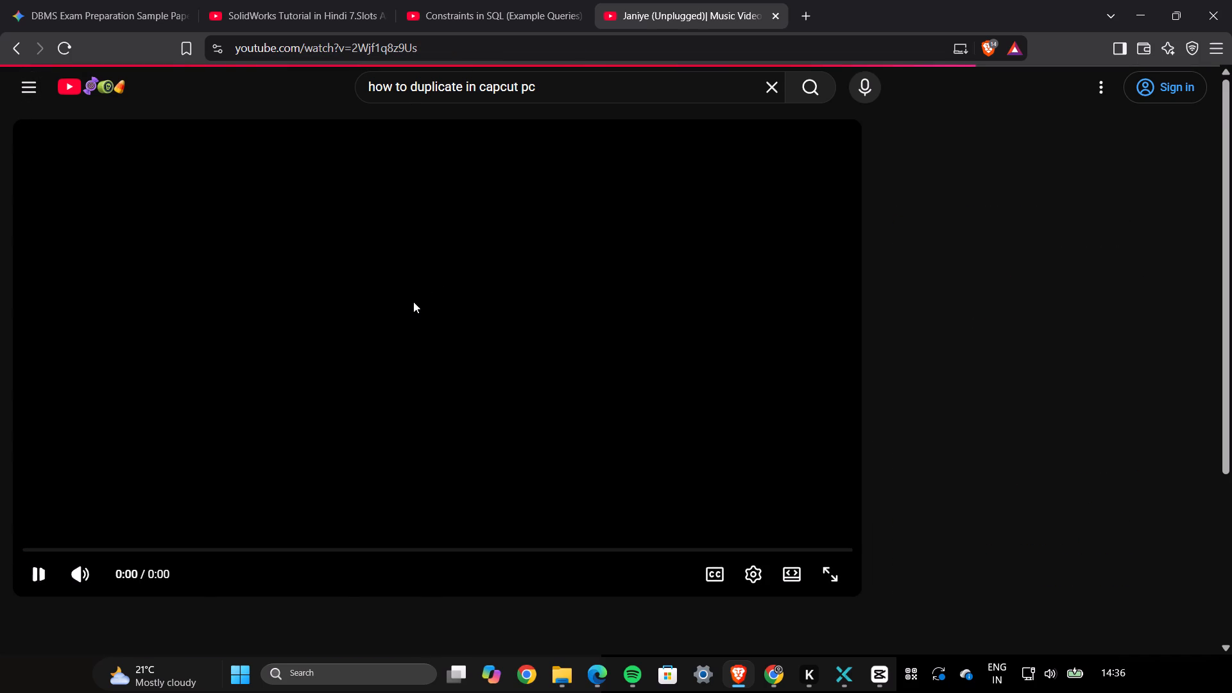
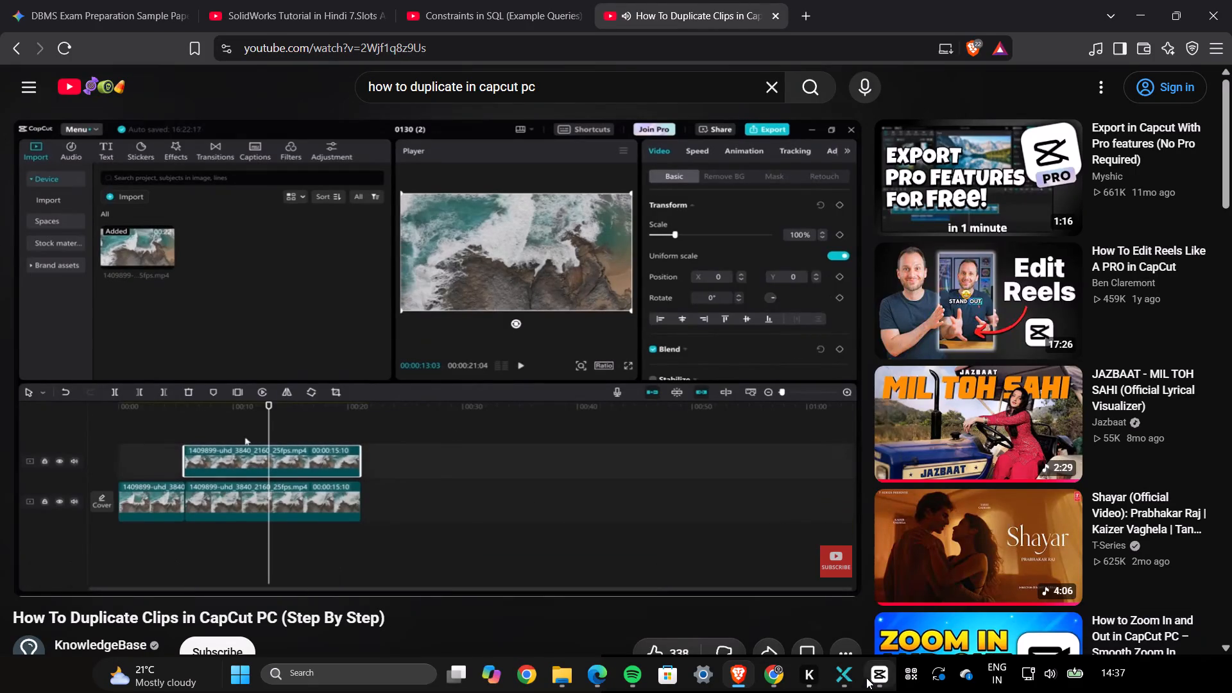
# Switch to CapCut and duplicate the animated Miles Morales clip, pasting the copy at its middle keyframe at 00:00:01:15.
pyautogui.click(451, 331)
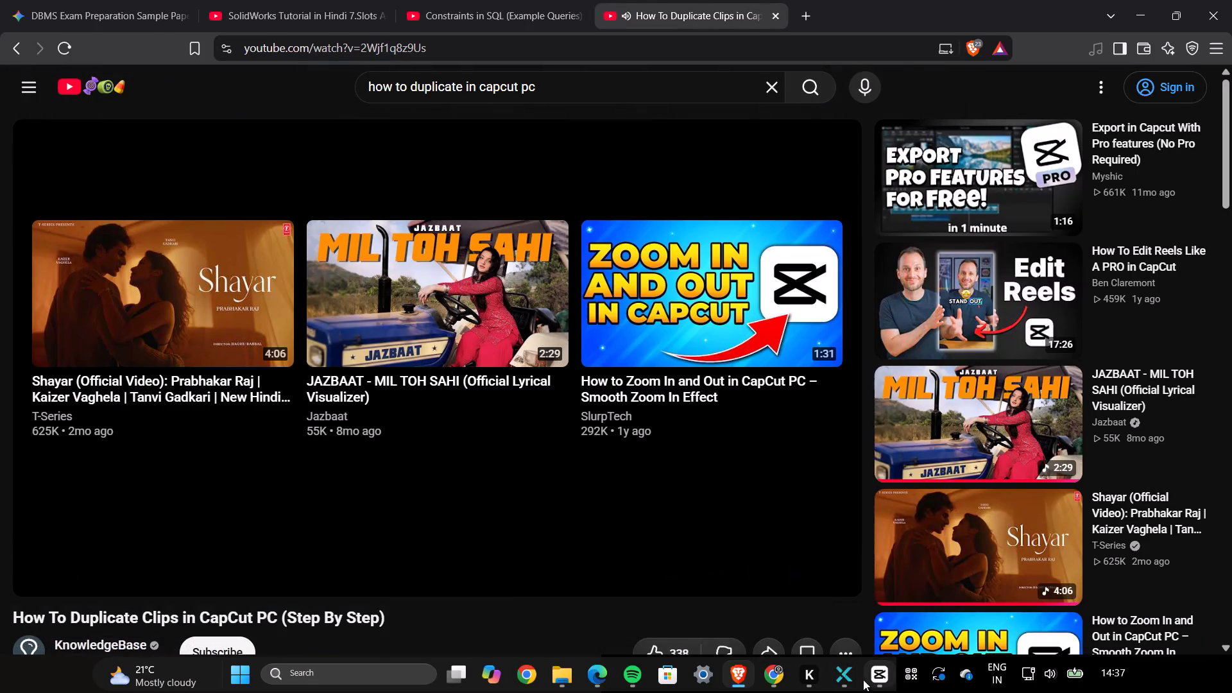
pyautogui.click(887, 673)
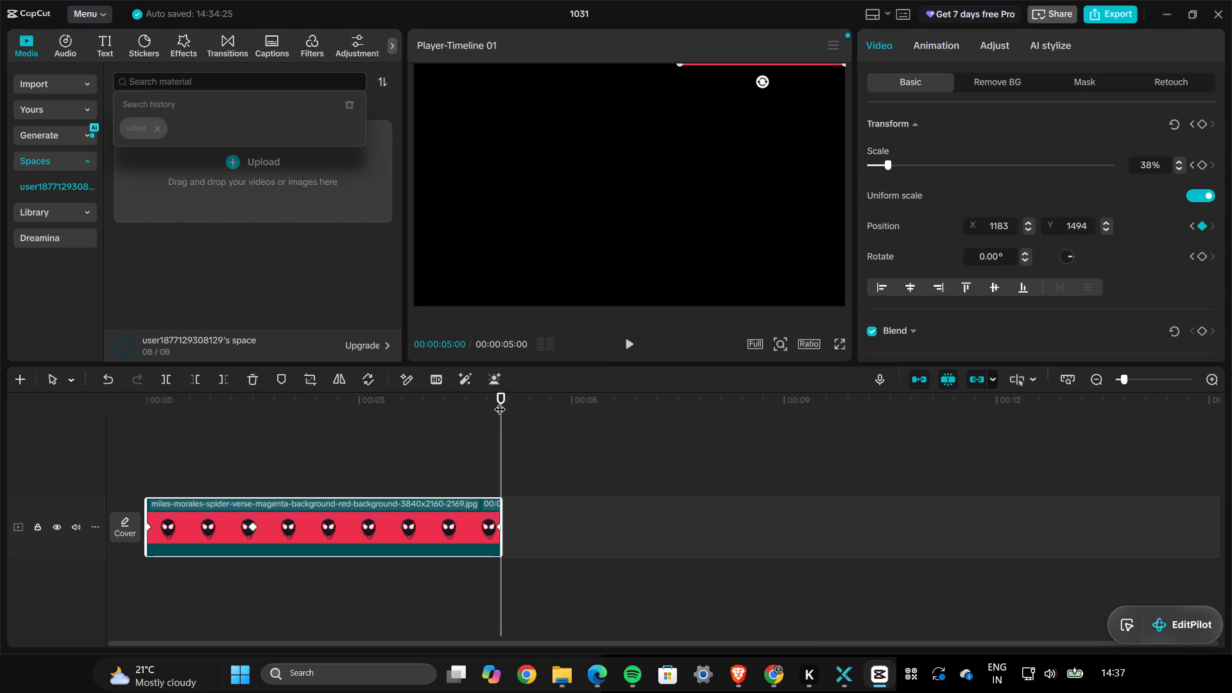
pyautogui.moveTo(501, 393); pyautogui.dragTo(264, 431)
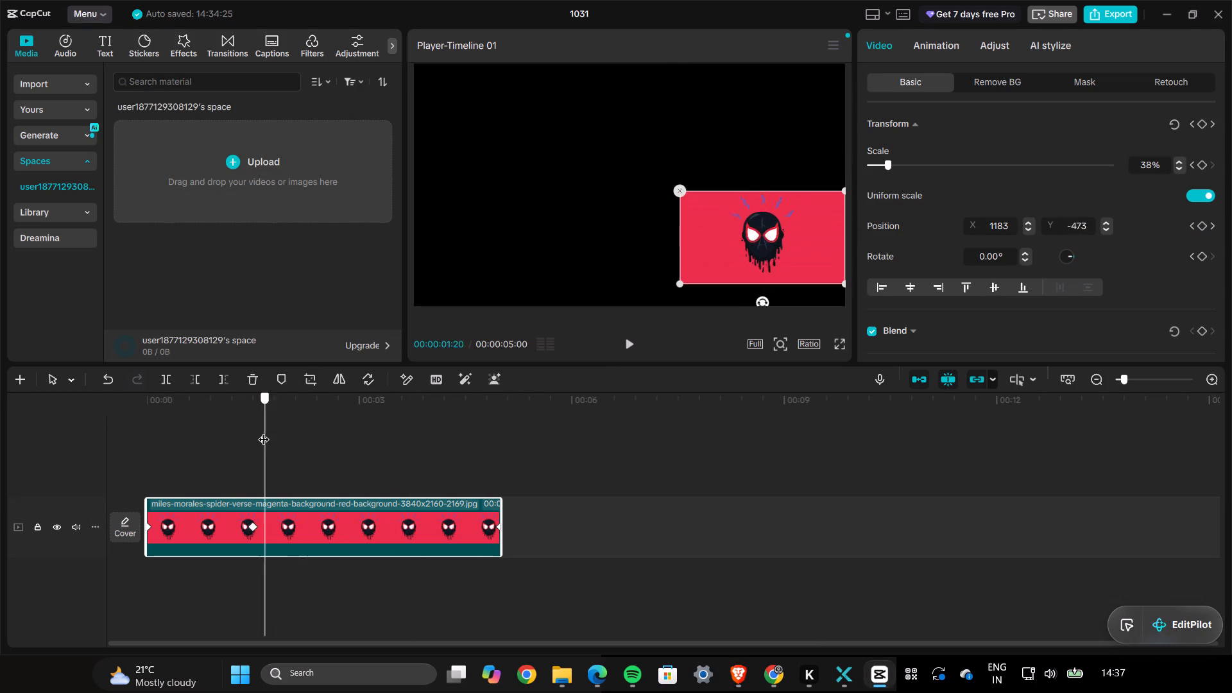
pyautogui.moveTo(264, 431); pyautogui.dragTo(255, 432)
pyautogui.click(315, 523)
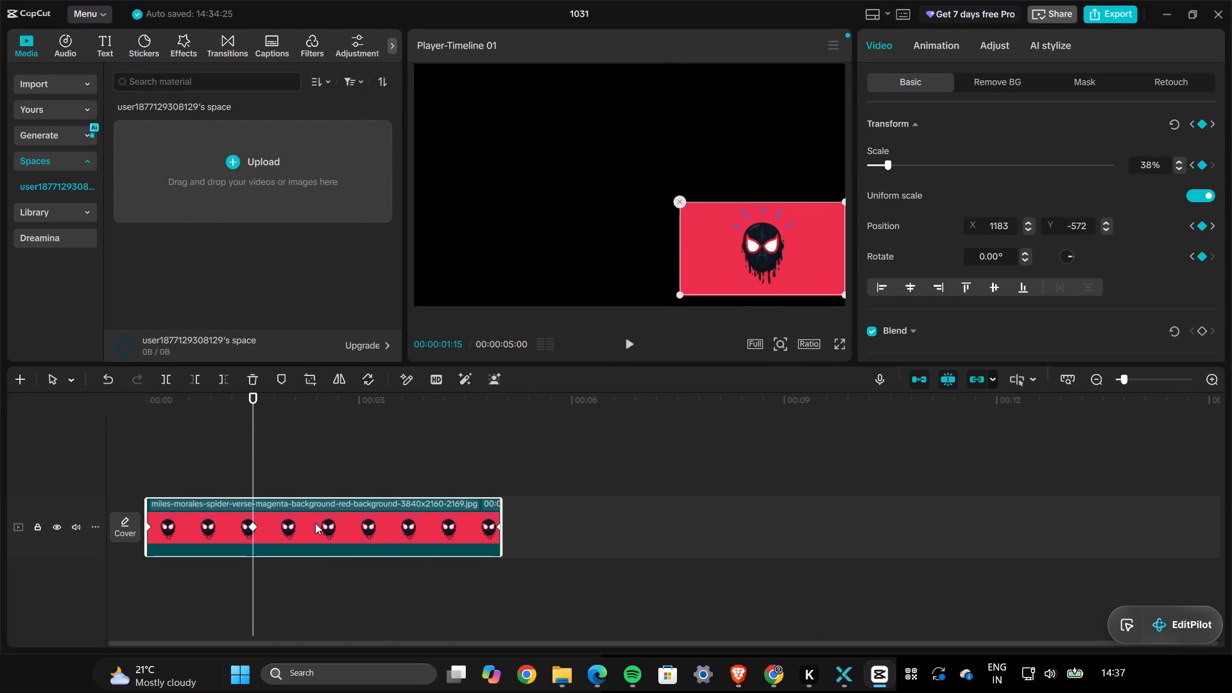
pyautogui.rightClick(315, 523)
pyautogui.click(341, 64)
pyautogui.rightClick(323, 585)
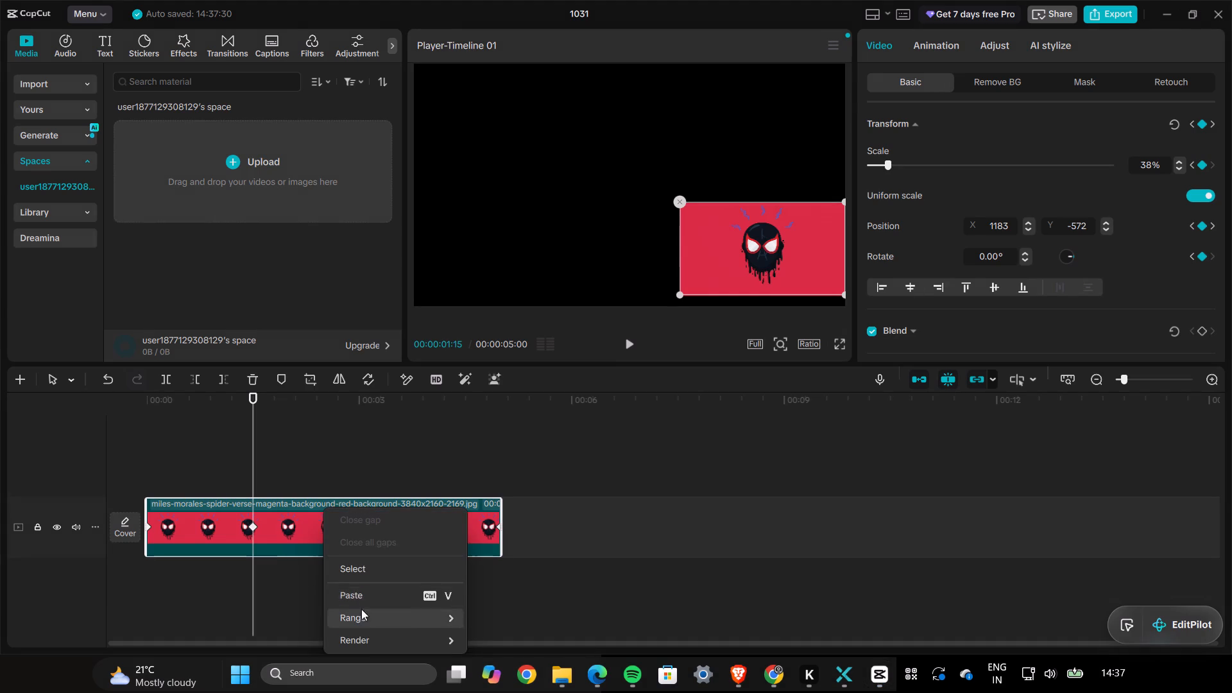
pyautogui.click(362, 595)
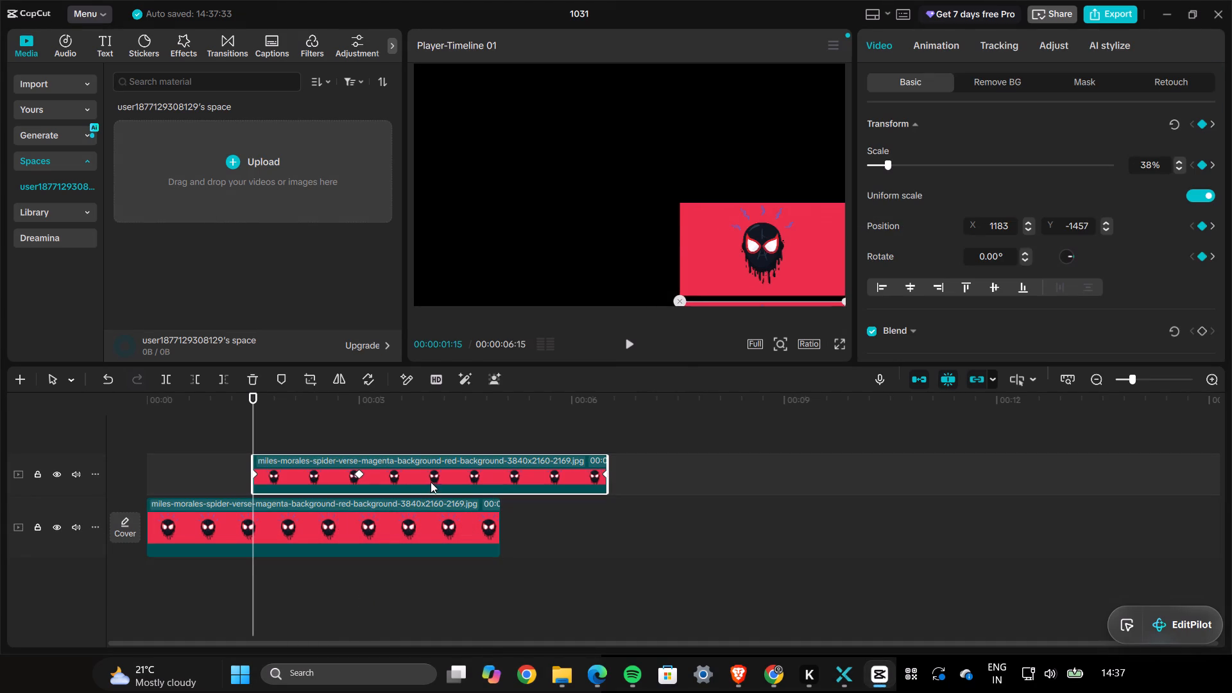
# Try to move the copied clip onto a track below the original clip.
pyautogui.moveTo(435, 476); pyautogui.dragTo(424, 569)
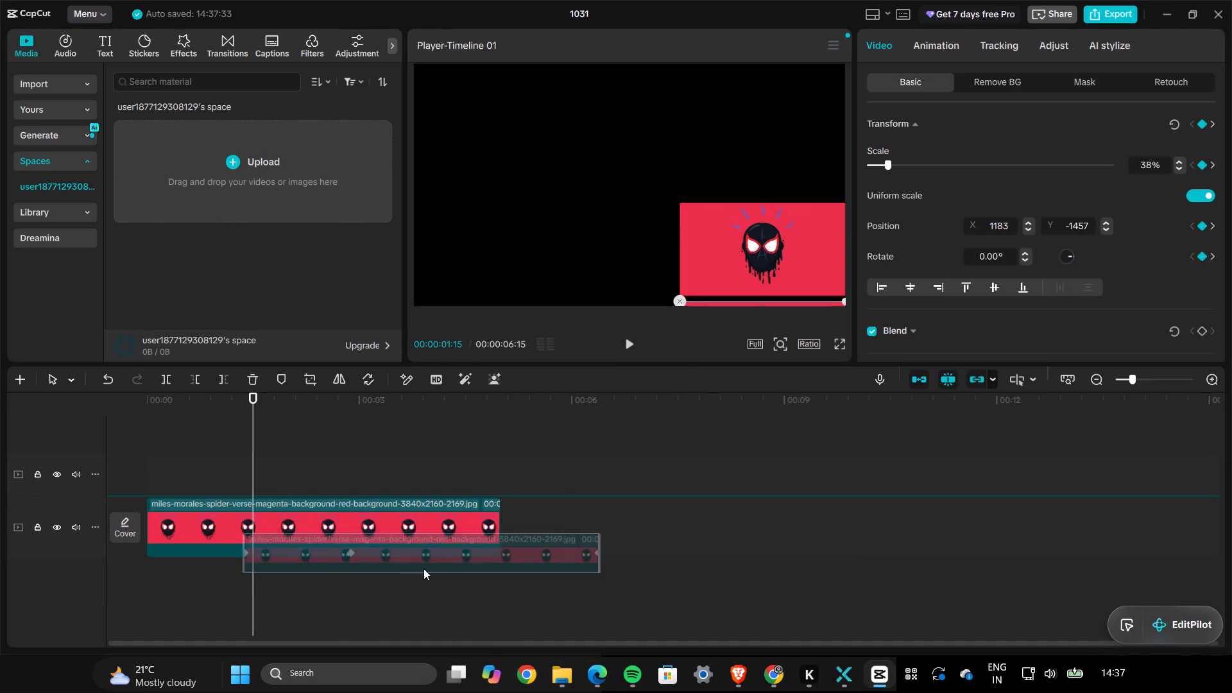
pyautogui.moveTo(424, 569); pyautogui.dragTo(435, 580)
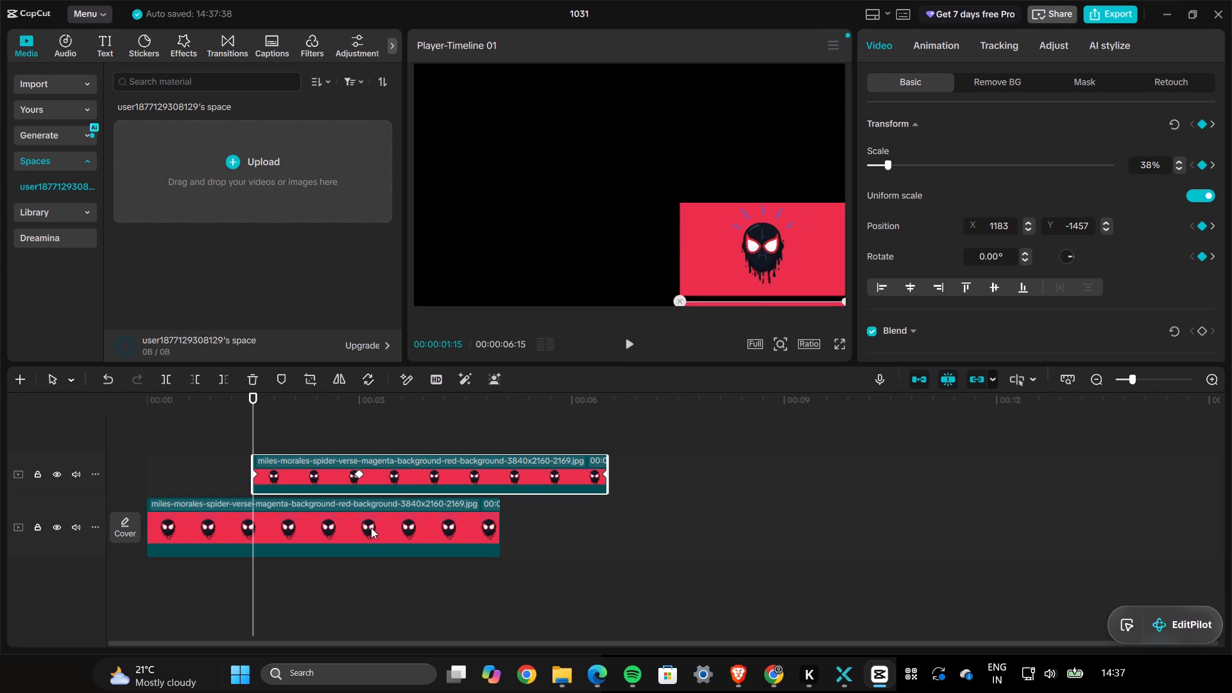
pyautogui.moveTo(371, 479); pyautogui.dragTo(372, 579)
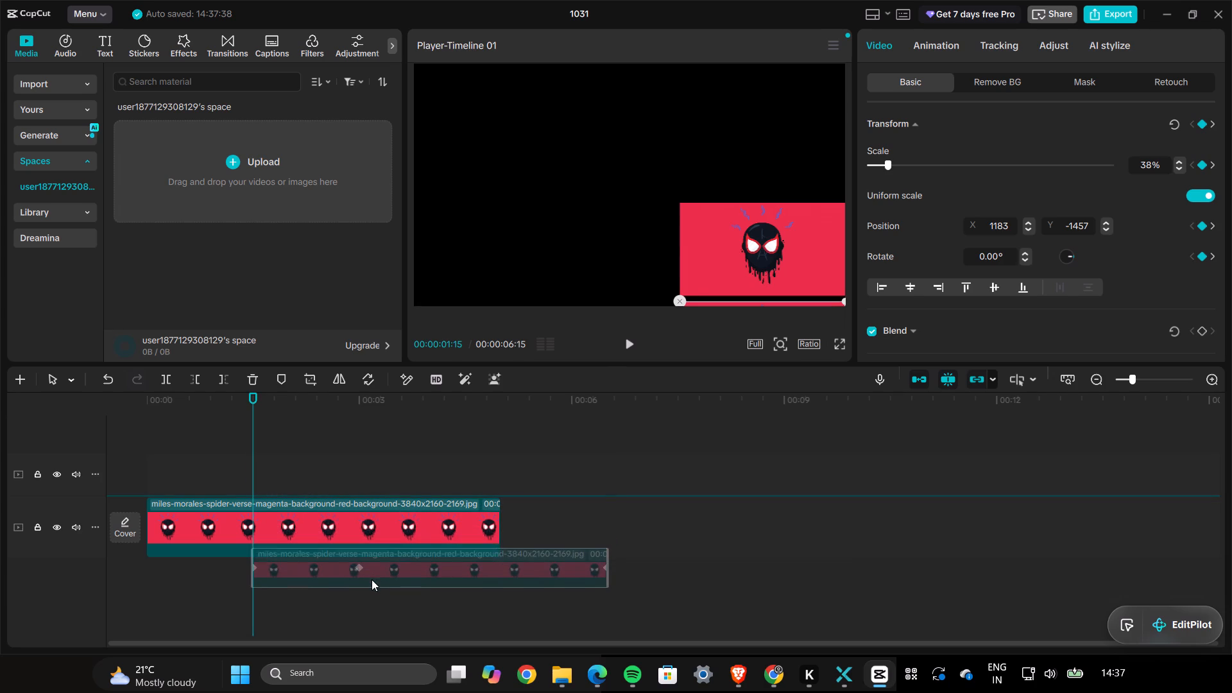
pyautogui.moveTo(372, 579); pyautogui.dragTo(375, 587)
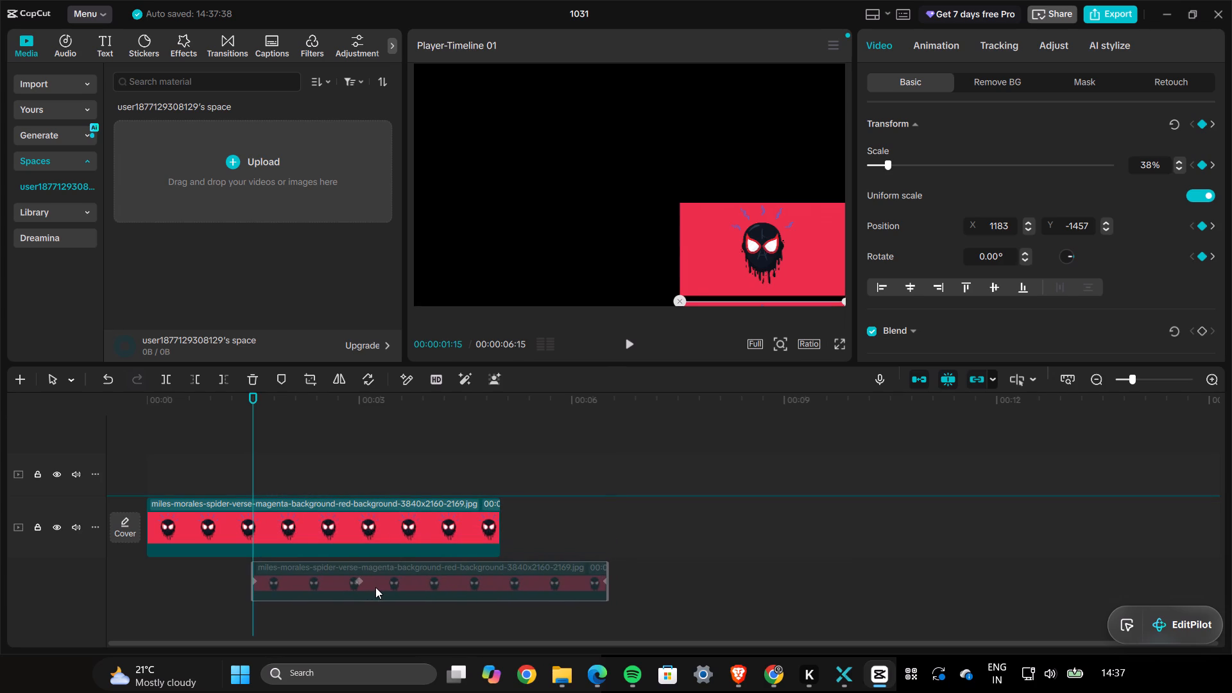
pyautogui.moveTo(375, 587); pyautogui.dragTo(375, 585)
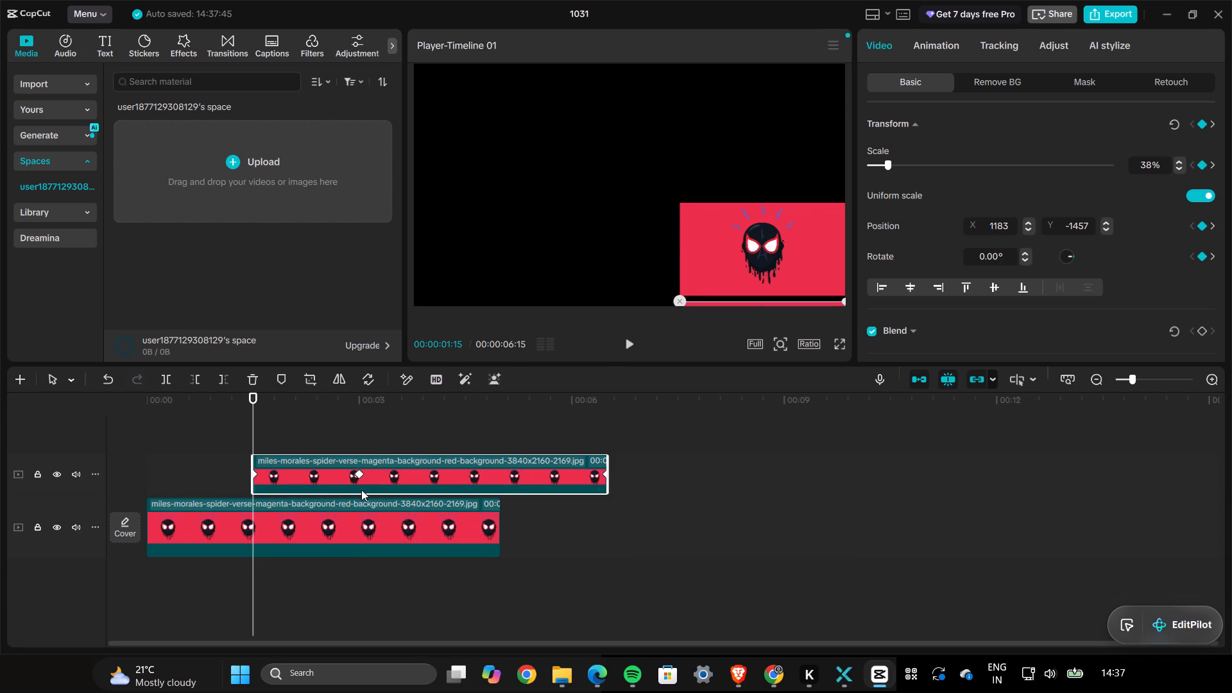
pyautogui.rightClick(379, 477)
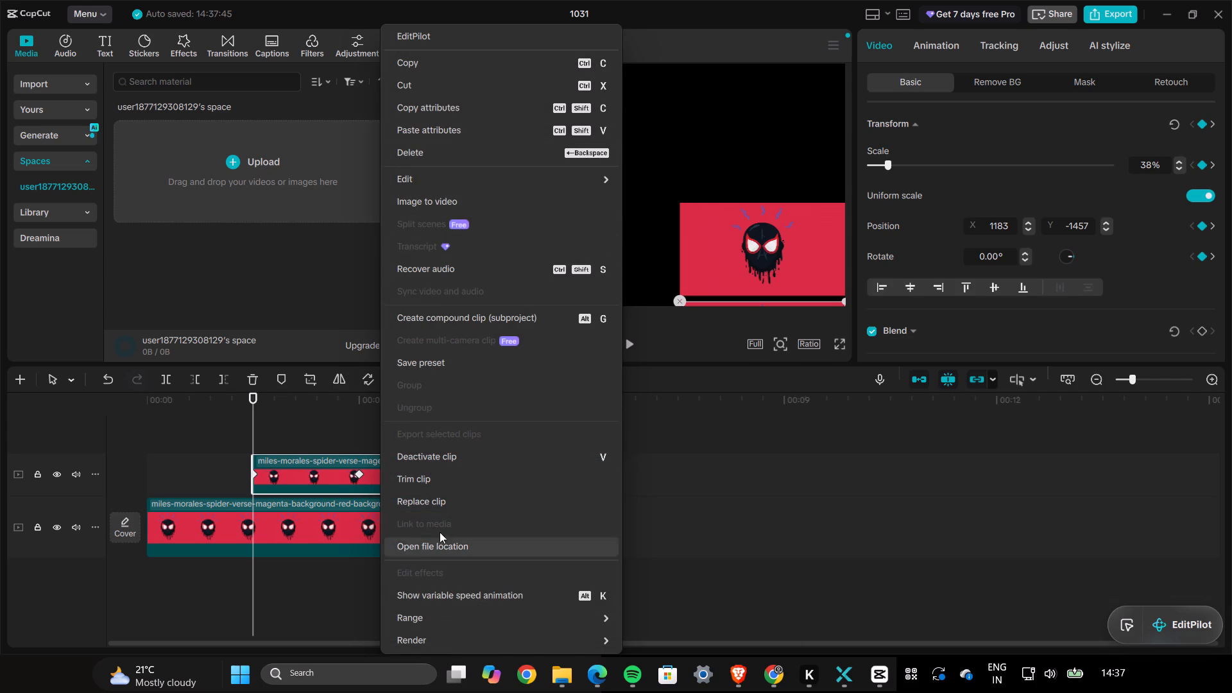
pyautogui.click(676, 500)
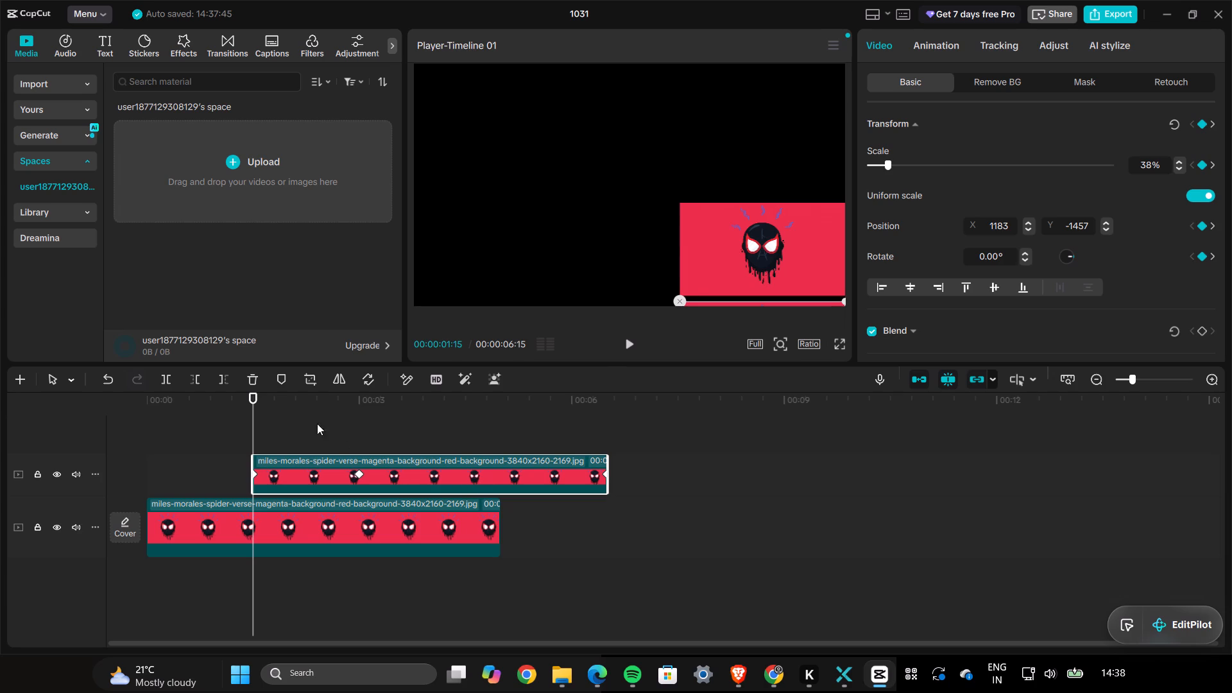
# Paste a second copy of the clip at 00:00:03:00, on the first copy's middle keyframe.
pyautogui.moveTo(253, 393); pyautogui.dragTo(343, 420)
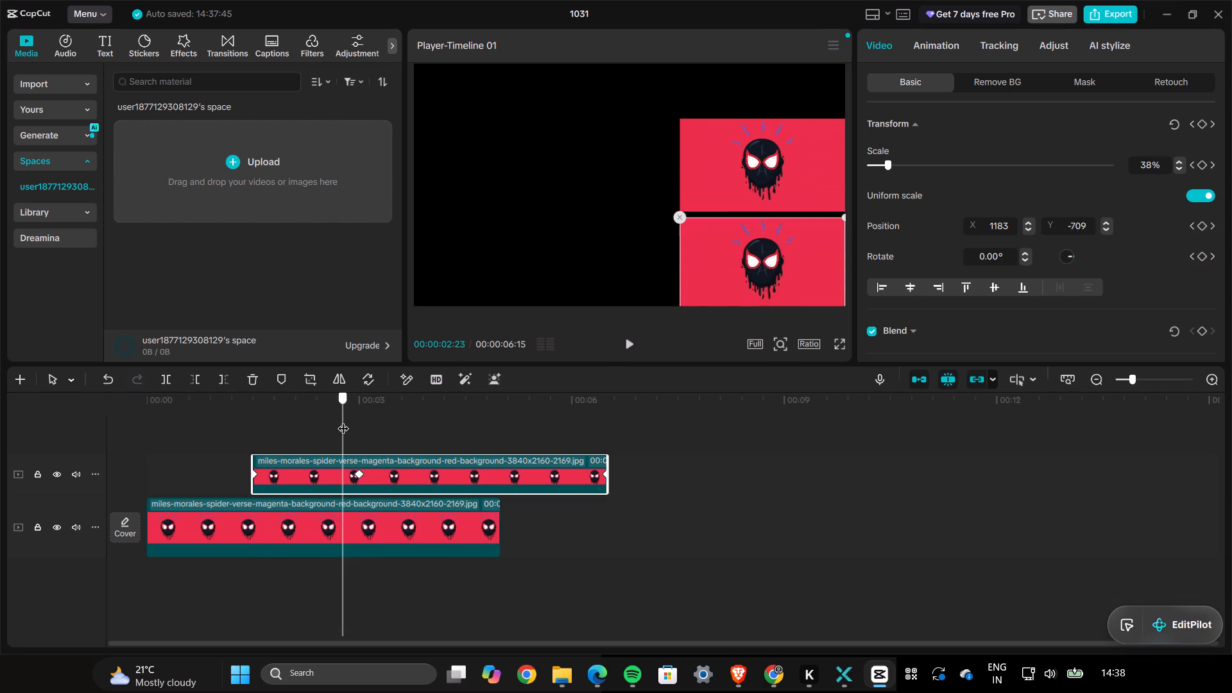
pyautogui.moveTo(343, 420); pyautogui.dragTo(362, 424)
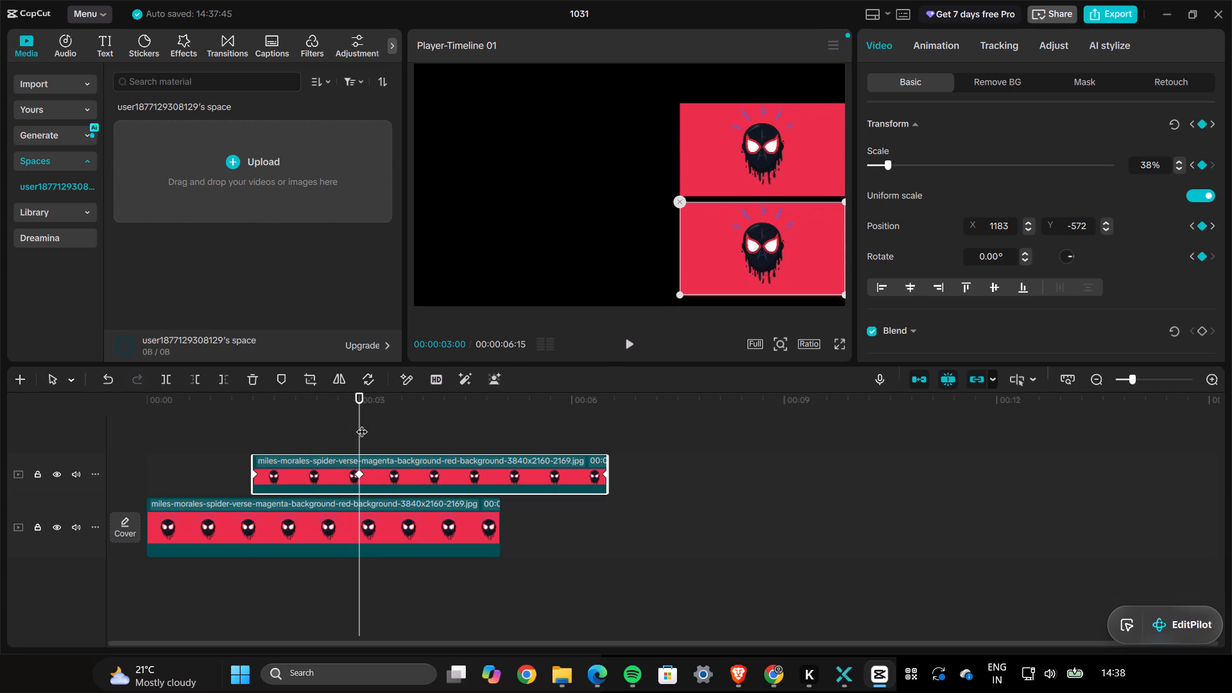
pyautogui.rightClick(362, 424)
pyautogui.click(412, 511)
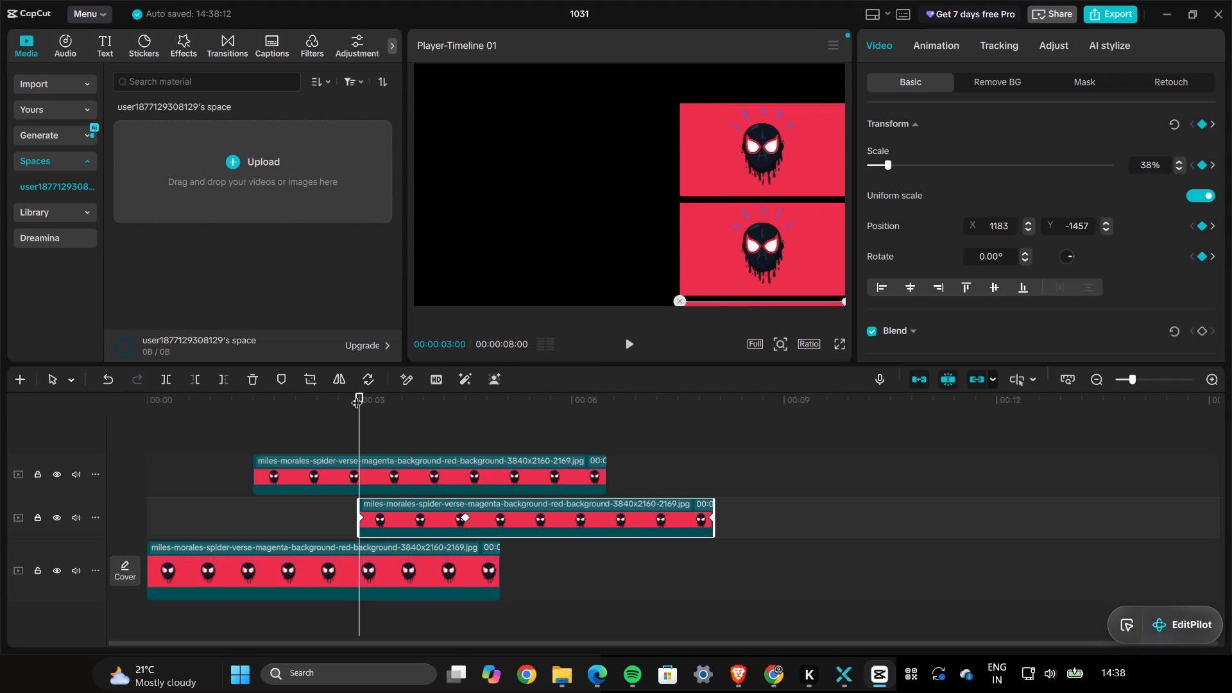
# Paste a third copy of the clip at 00:00:04:15, on the second copy's middle keyframe.
pyautogui.moveTo(361, 394); pyautogui.dragTo(471, 432)
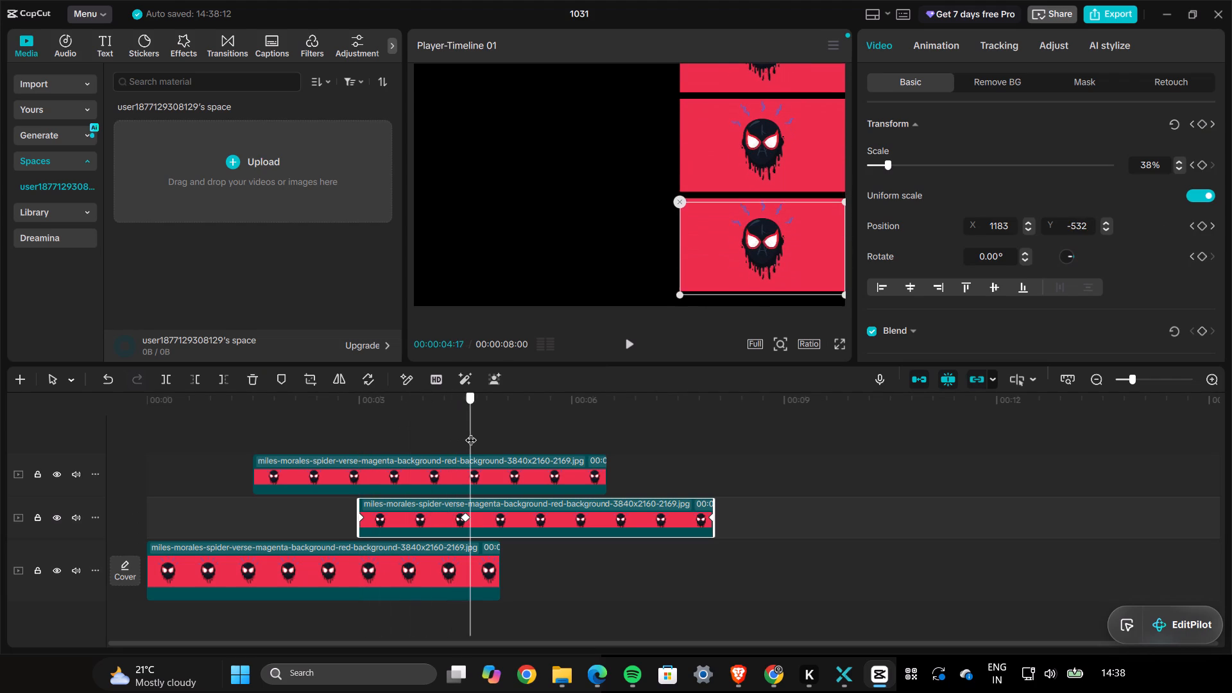
pyautogui.moveTo(471, 432); pyautogui.dragTo(467, 432)
pyautogui.rightClick(528, 511)
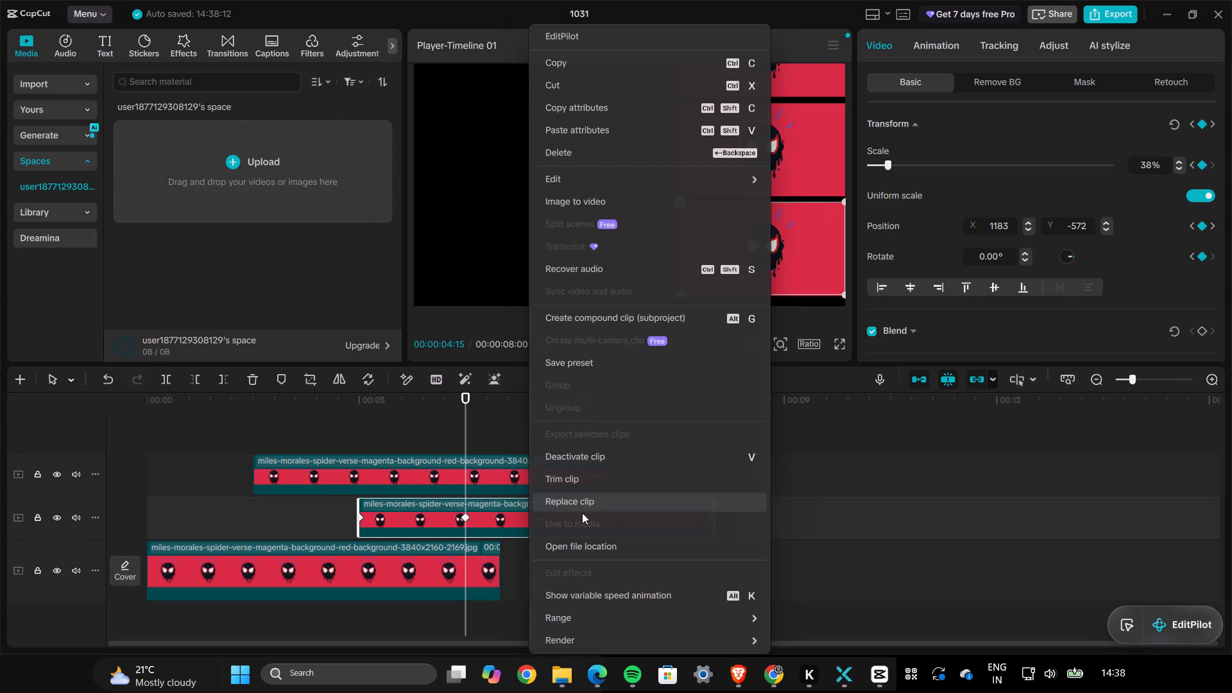
pyautogui.rightClick(496, 429)
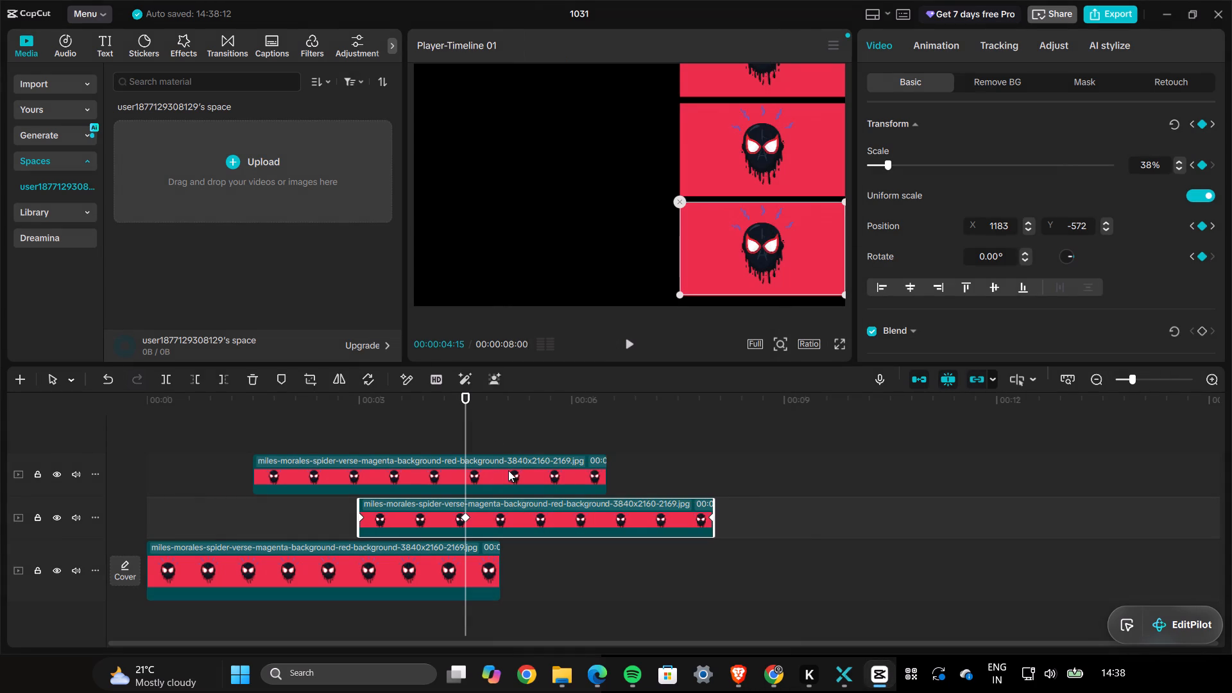
pyautogui.rightClick(513, 509)
pyautogui.moveTo(857, 540); pyautogui.dragTo(846, 547, button='right')
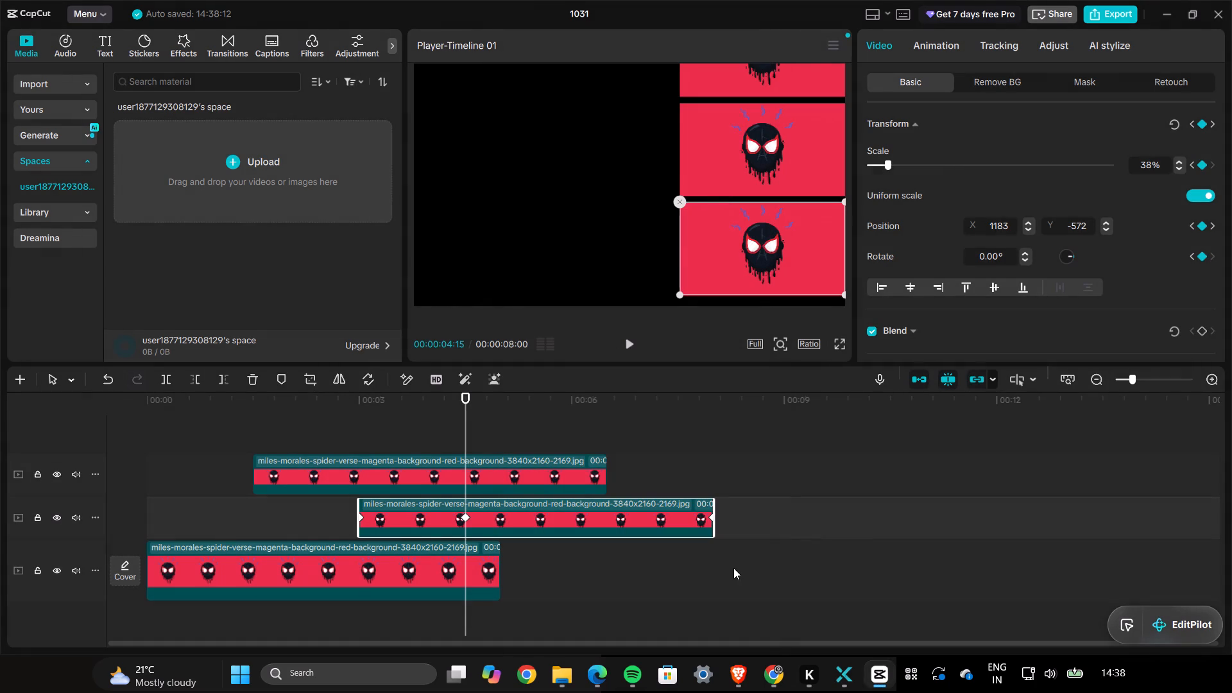
pyautogui.rightClick(733, 568)
pyautogui.click(780, 597)
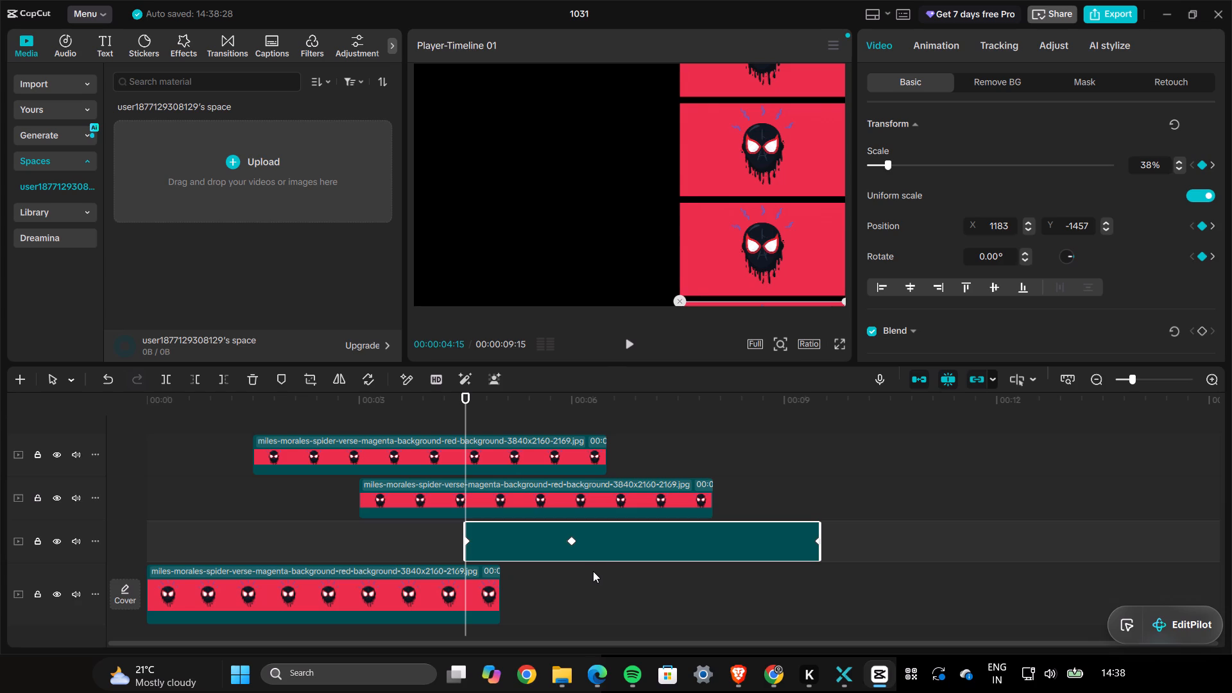
# Play the timeline from the start to preview the staggered rising images.
pyautogui.click(706, 606)
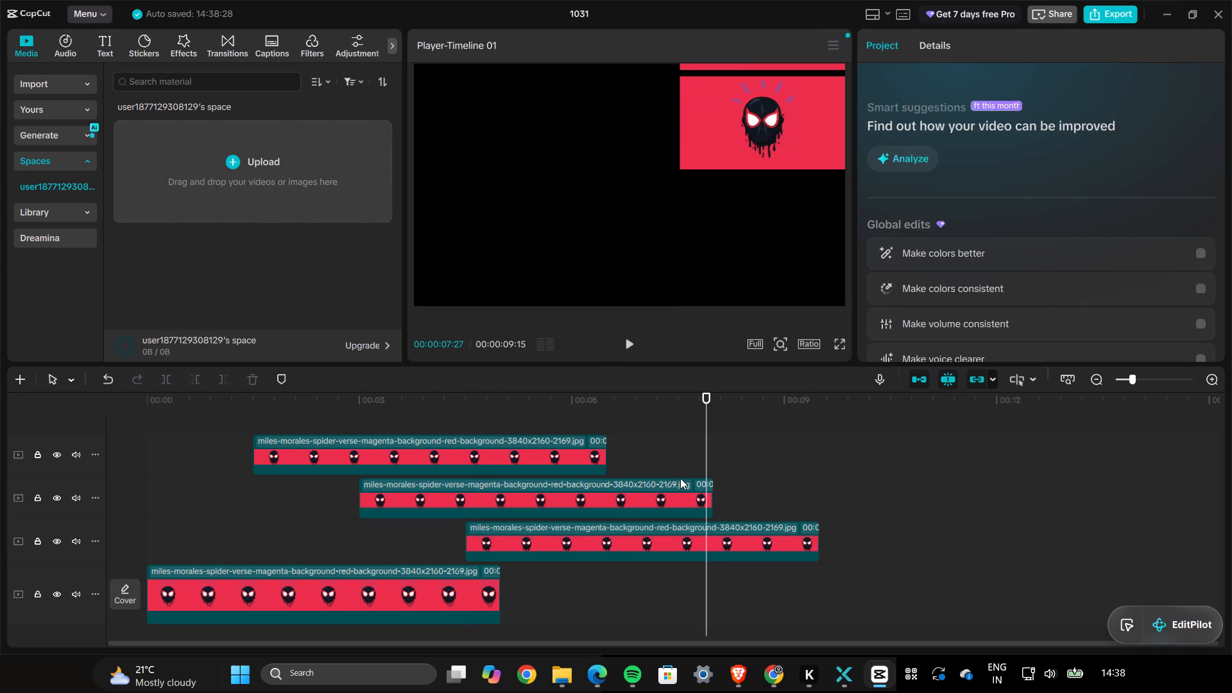
pyautogui.moveTo(706, 391); pyautogui.dragTo(141, 504)
pyautogui.moveTo(146, 393); pyautogui.dragTo(94, 413)
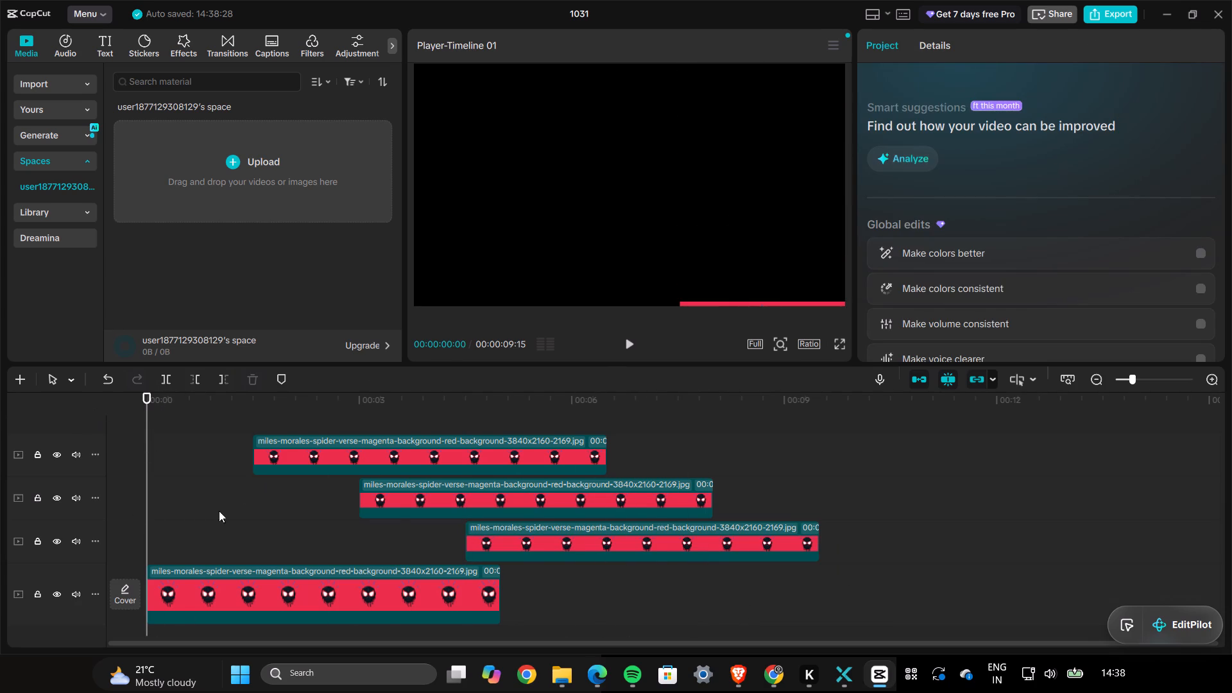
pyautogui.click(626, 342)
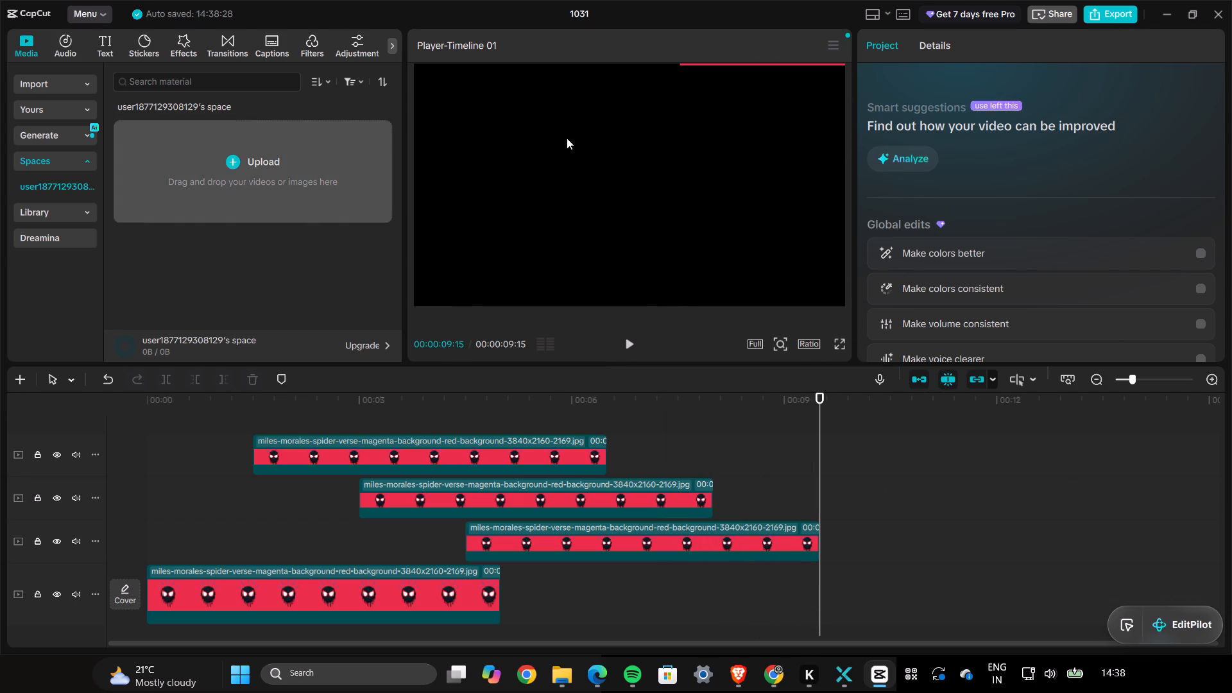
# Look at the project's export settings and close them without exporting.
pyautogui.click(1121, 10)
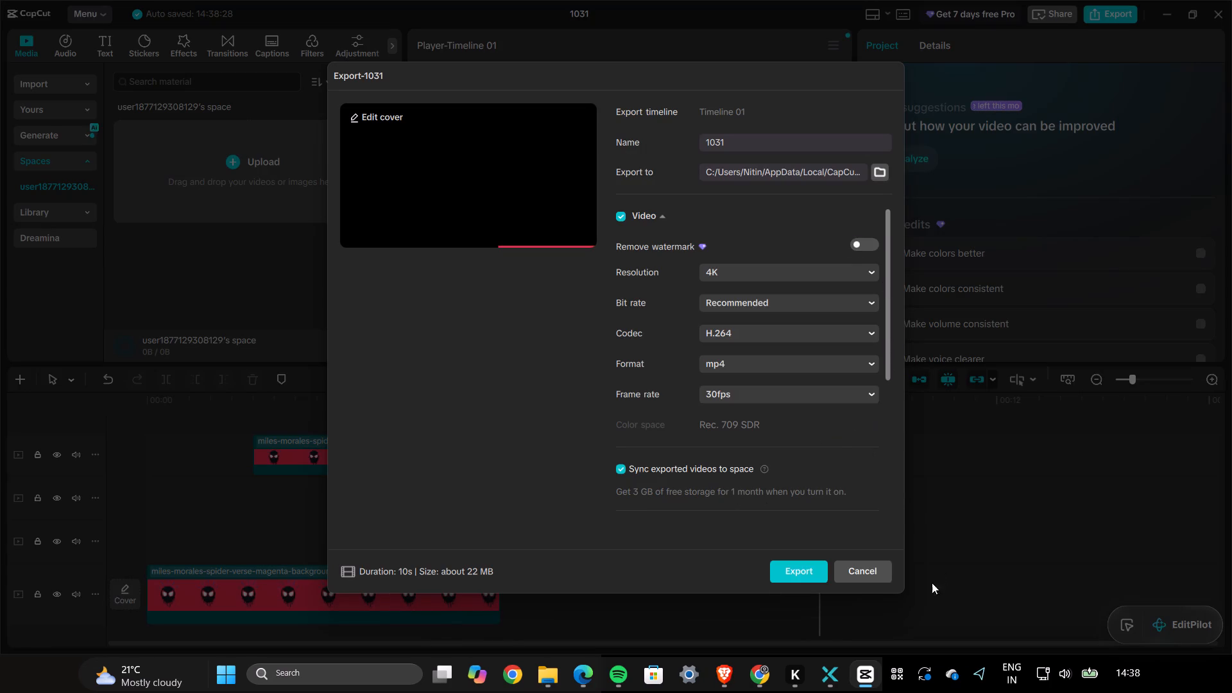
pyautogui.click(873, 565)
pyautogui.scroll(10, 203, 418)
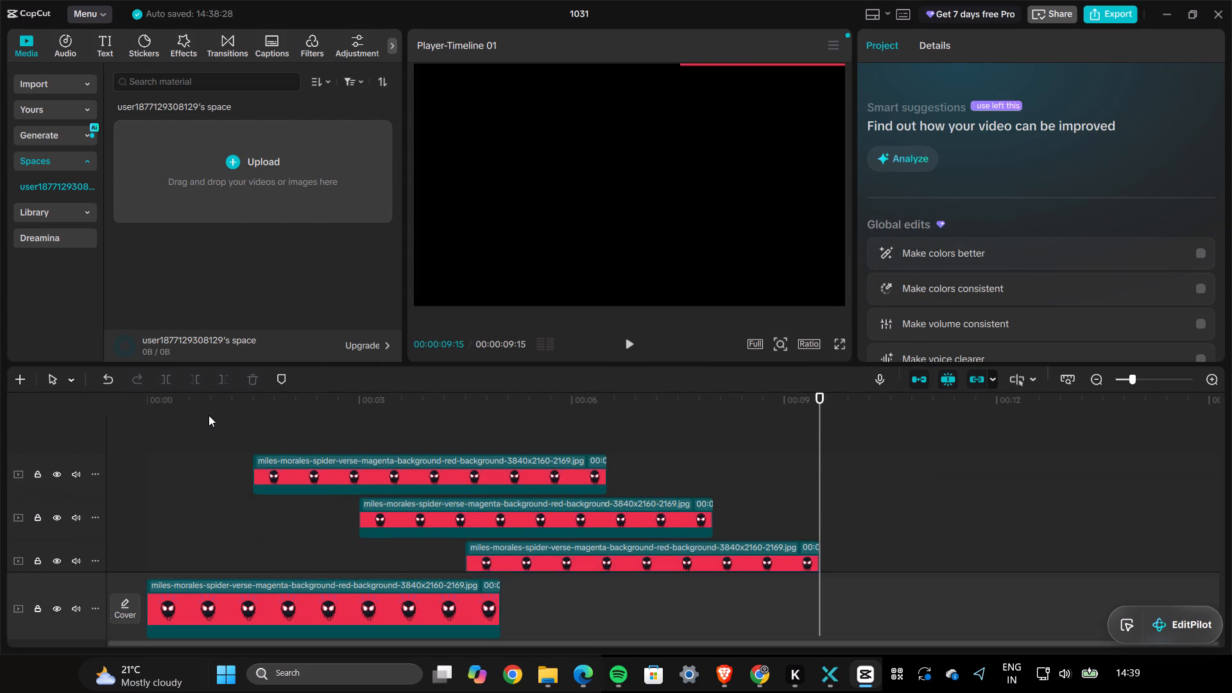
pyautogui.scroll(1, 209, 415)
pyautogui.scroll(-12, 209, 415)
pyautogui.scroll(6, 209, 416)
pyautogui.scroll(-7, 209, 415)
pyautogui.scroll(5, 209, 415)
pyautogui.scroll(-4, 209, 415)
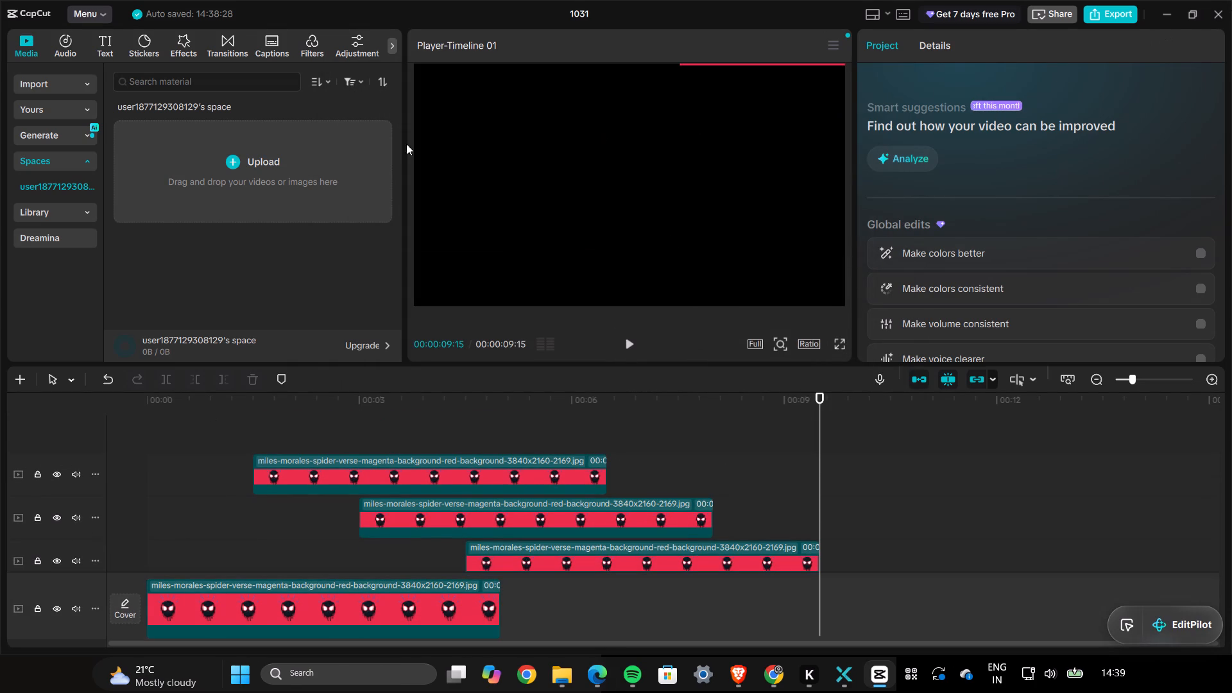
# Minimize the CapCut window.
pyautogui.click(1176, 8)
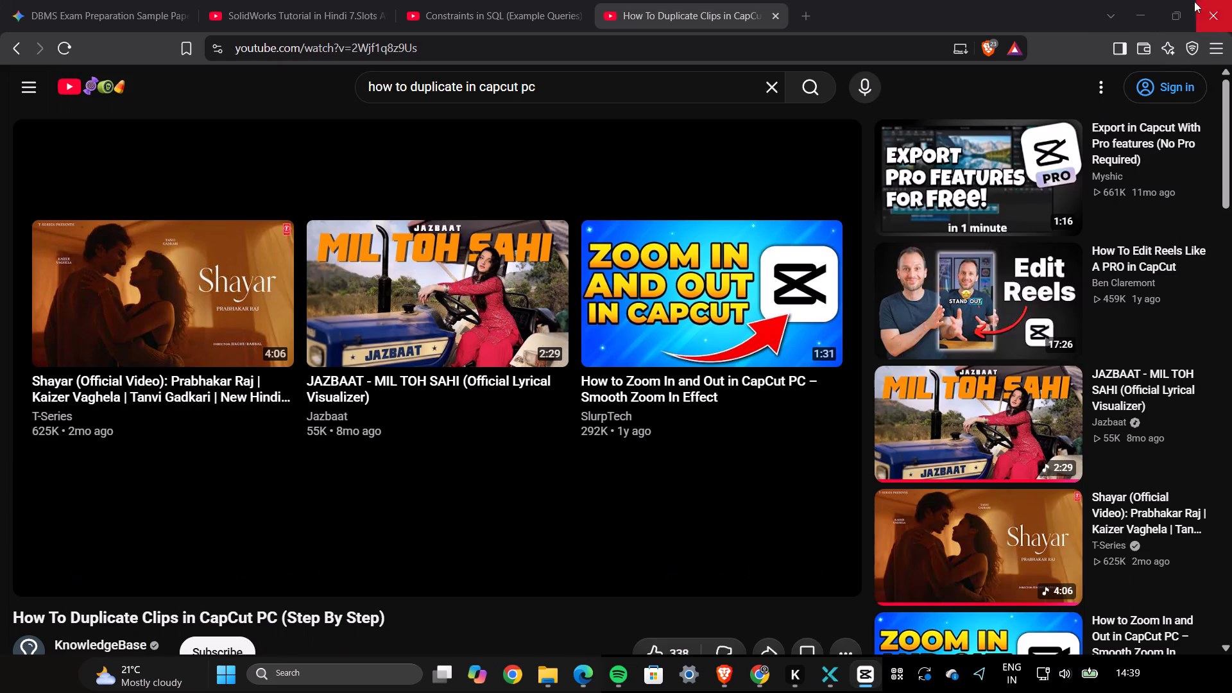
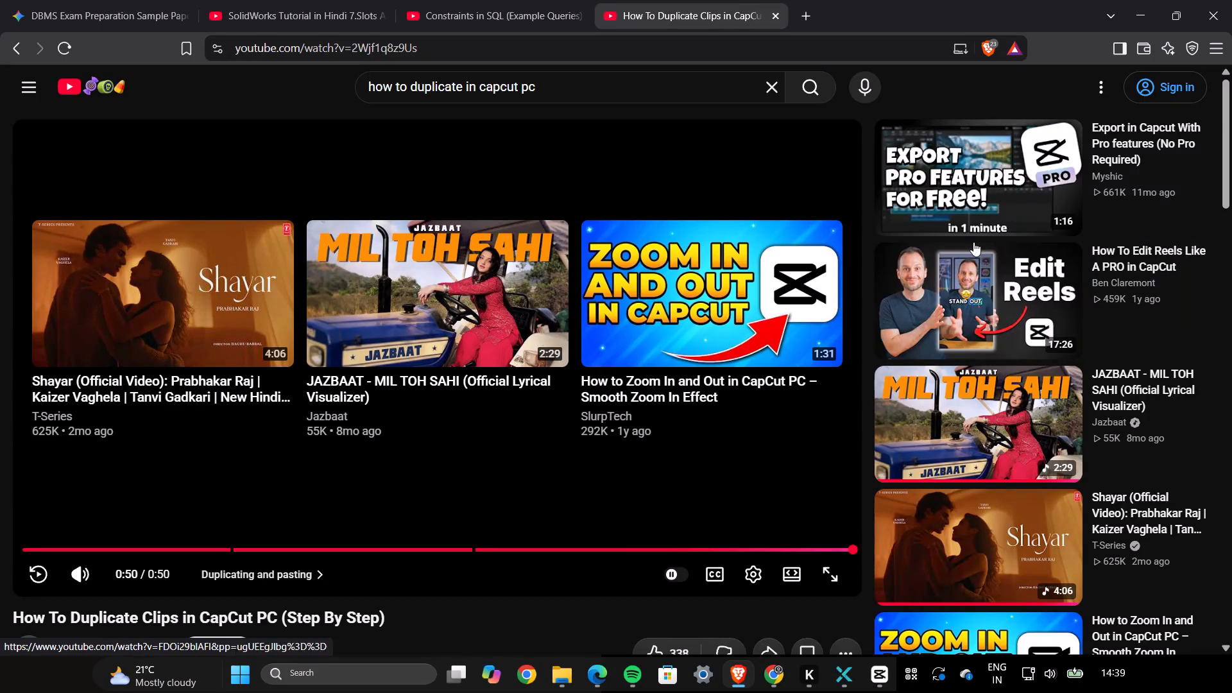
# Open the suggested YouTube video "Export in Capcut With Pro features (No Pro Required)" by Myshic.
pyautogui.click(968, 185)
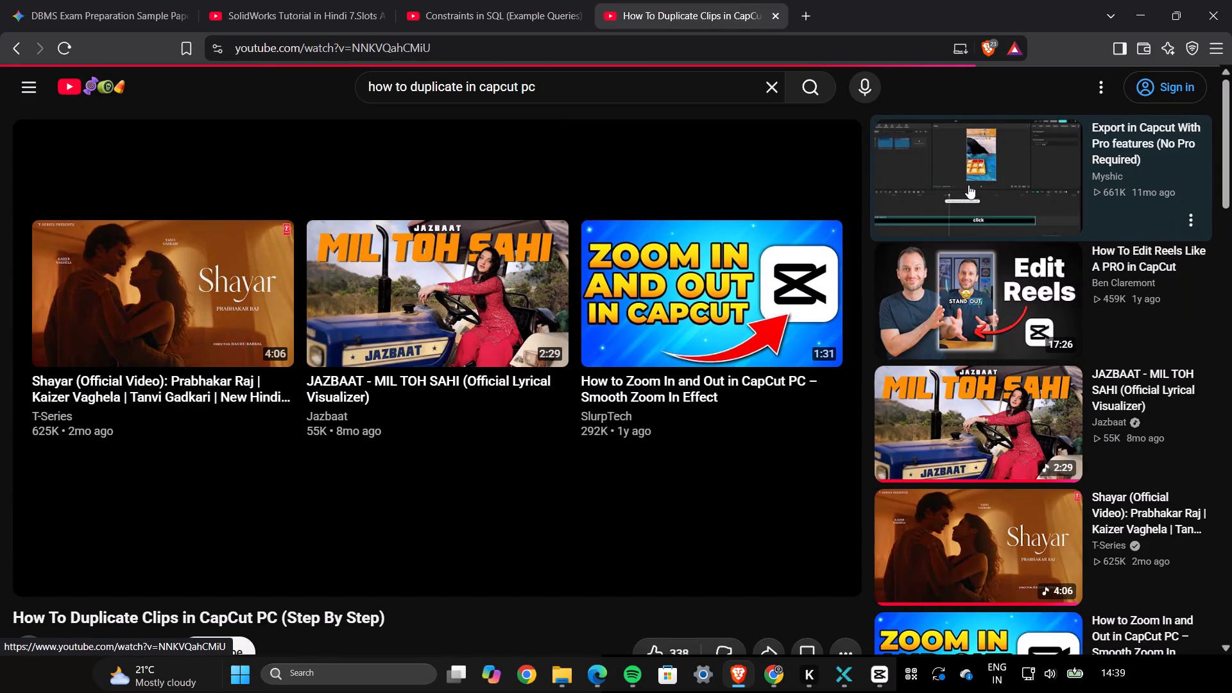
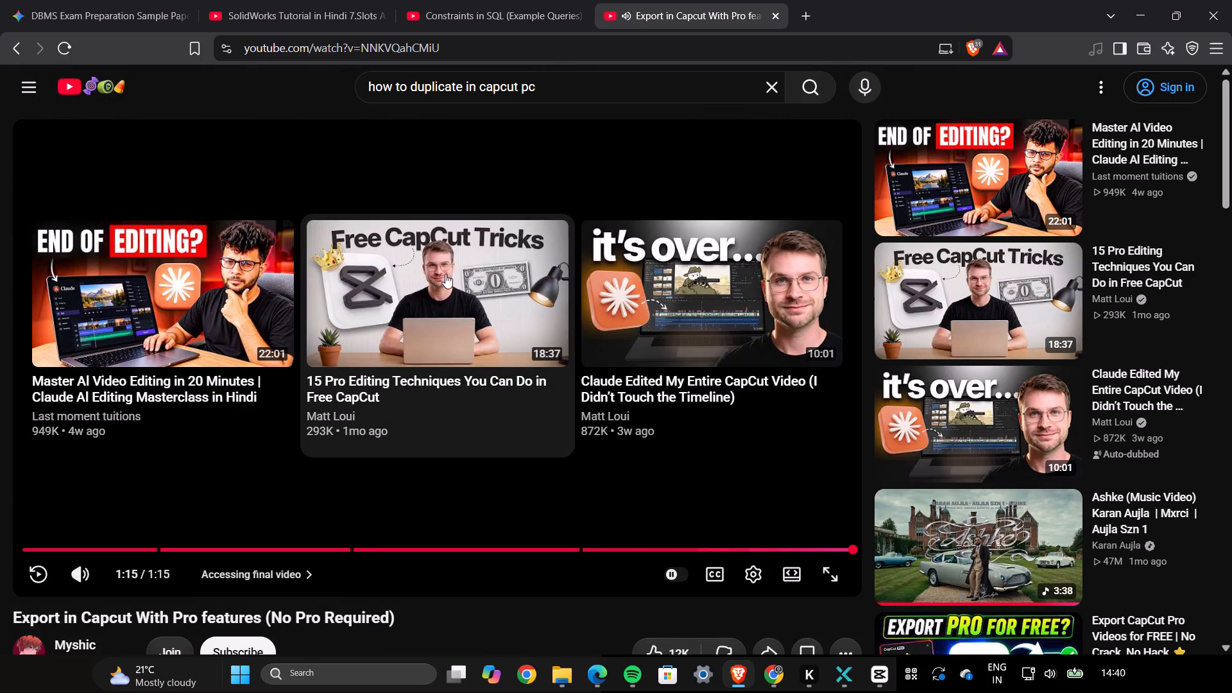
# Replay the export tutorial from the beginning, pausing to study the compound clip creation, motion blur setup and export folder location steps.
pyautogui.moveTo(853, 550); pyautogui.dragTo(657, 569)
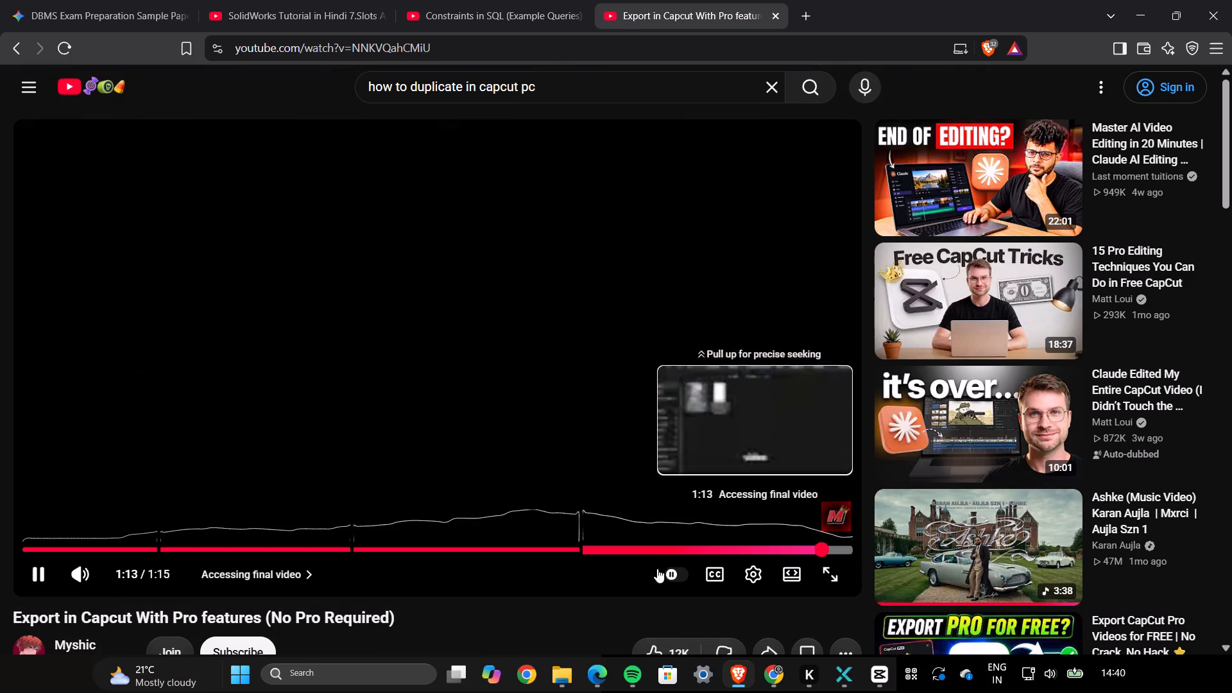
pyautogui.moveTo(657, 569); pyautogui.dragTo(36, 619)
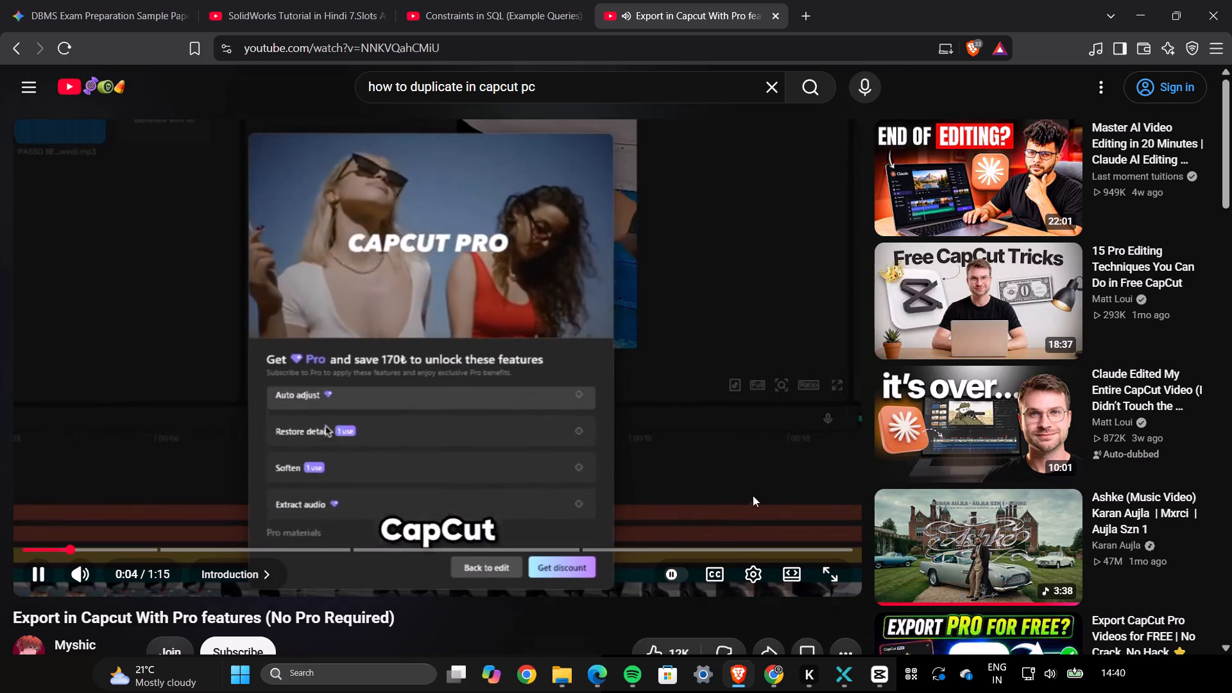
pyautogui.press('Right')
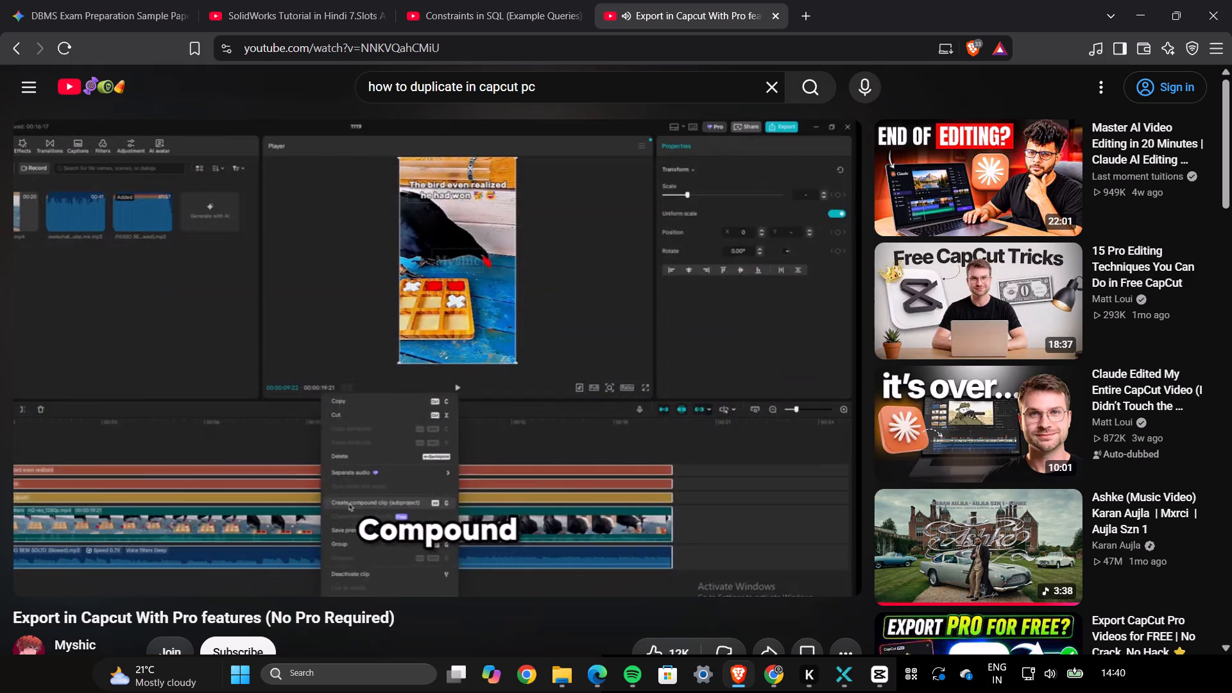
pyautogui.press('space')
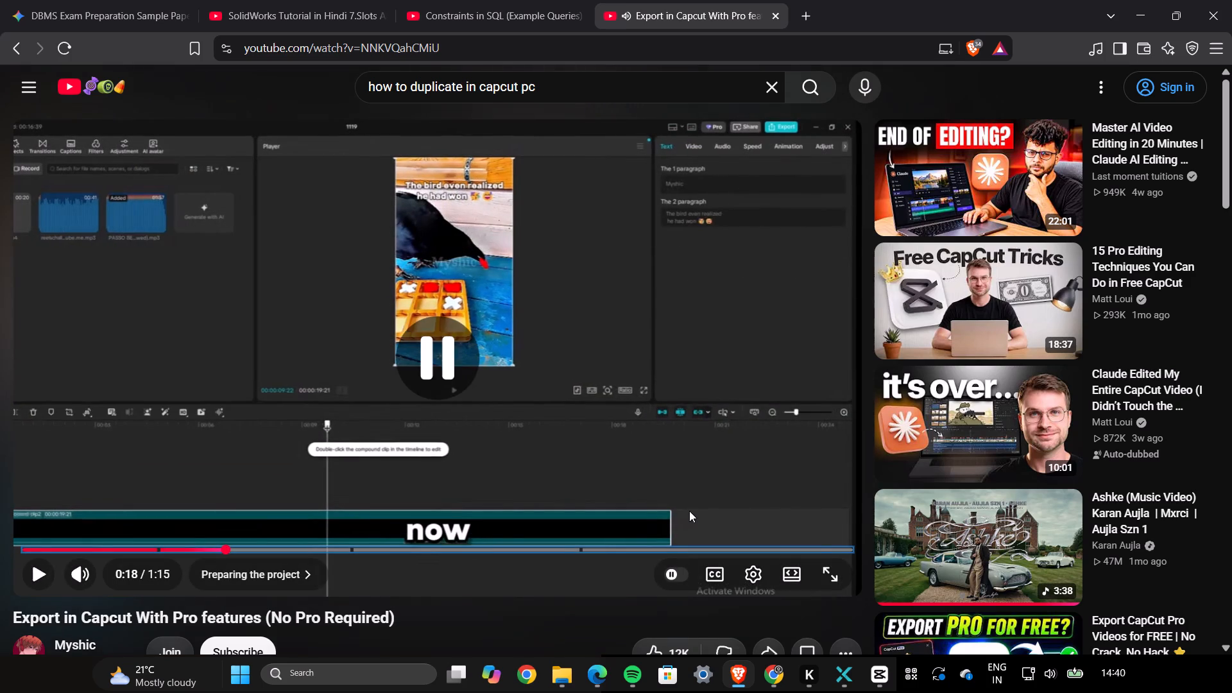
pyautogui.press('space')
pyautogui.press('space')
pyautogui.press('space')
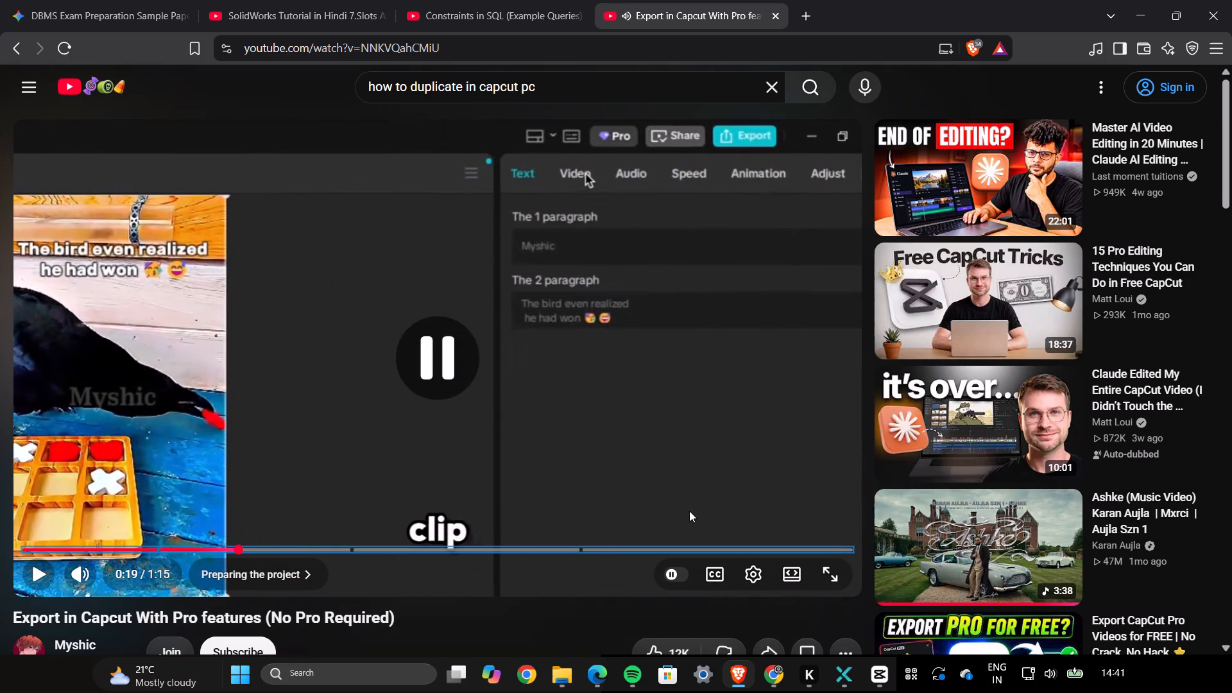
pyautogui.press('space')
pyautogui.press('space')
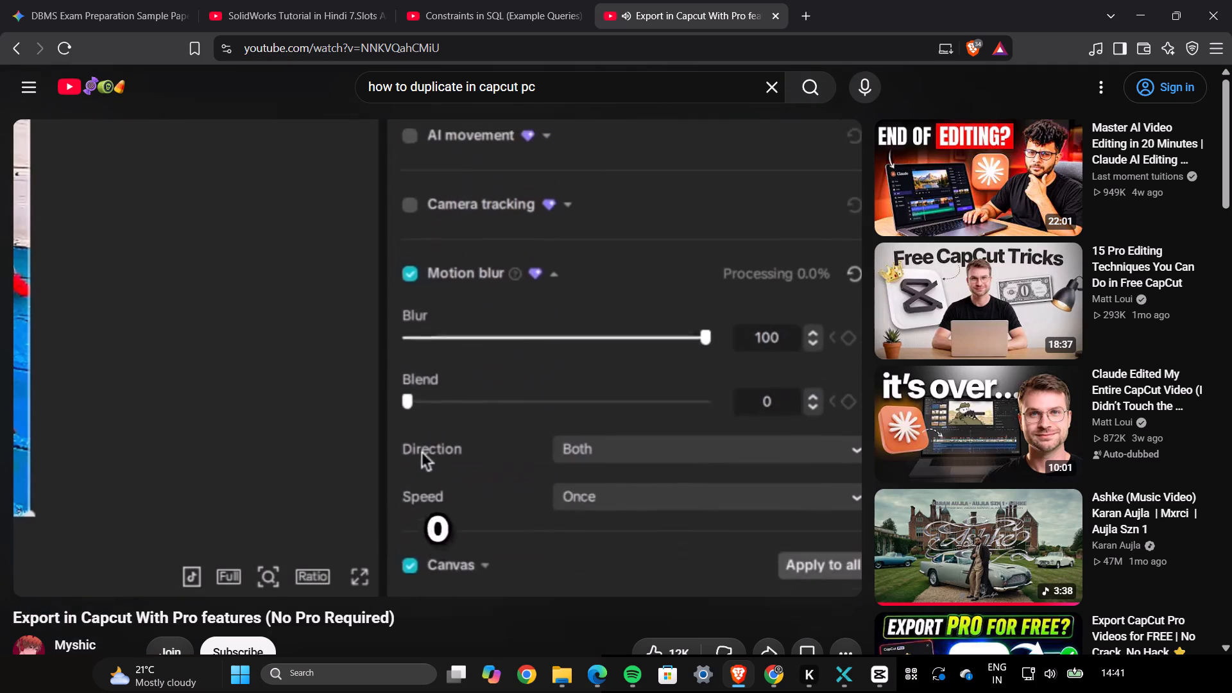
pyautogui.press('space')
pyautogui.press('space')
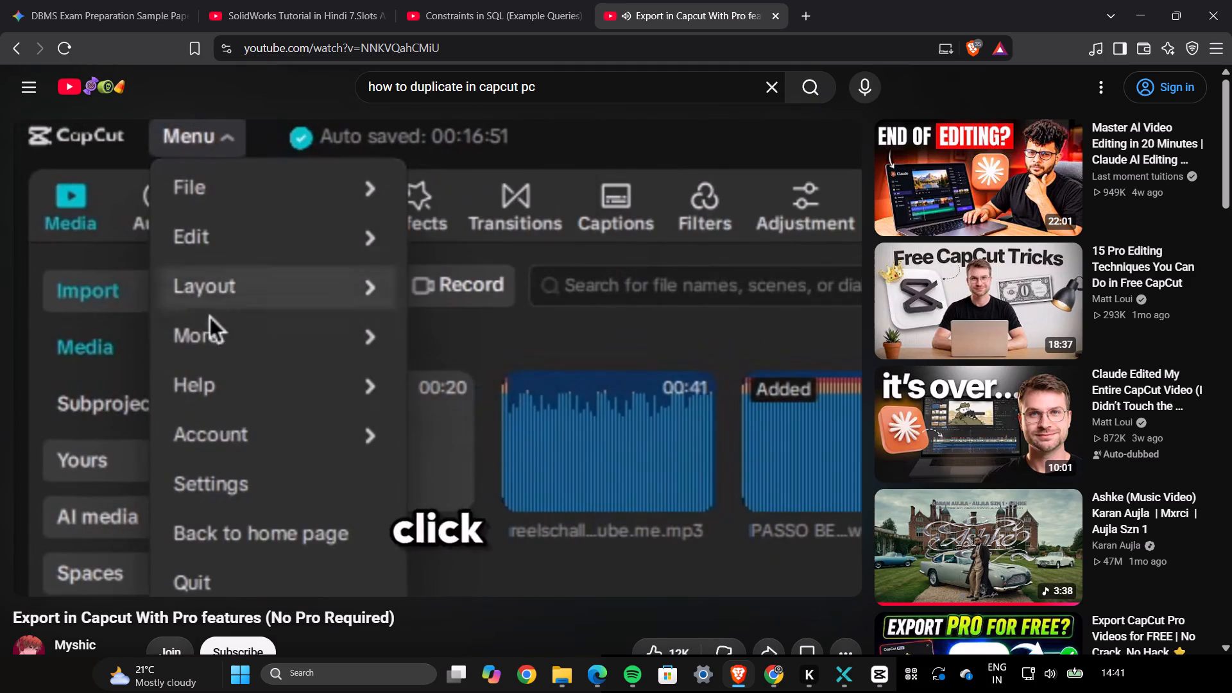
pyautogui.press('space')
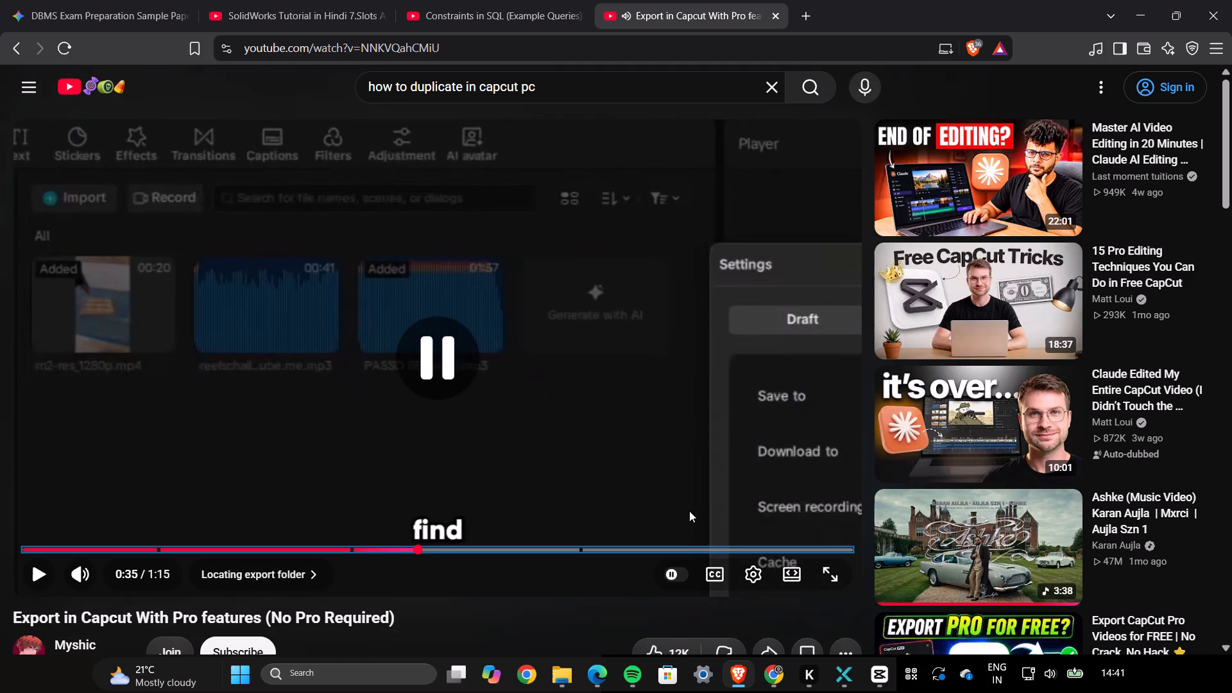
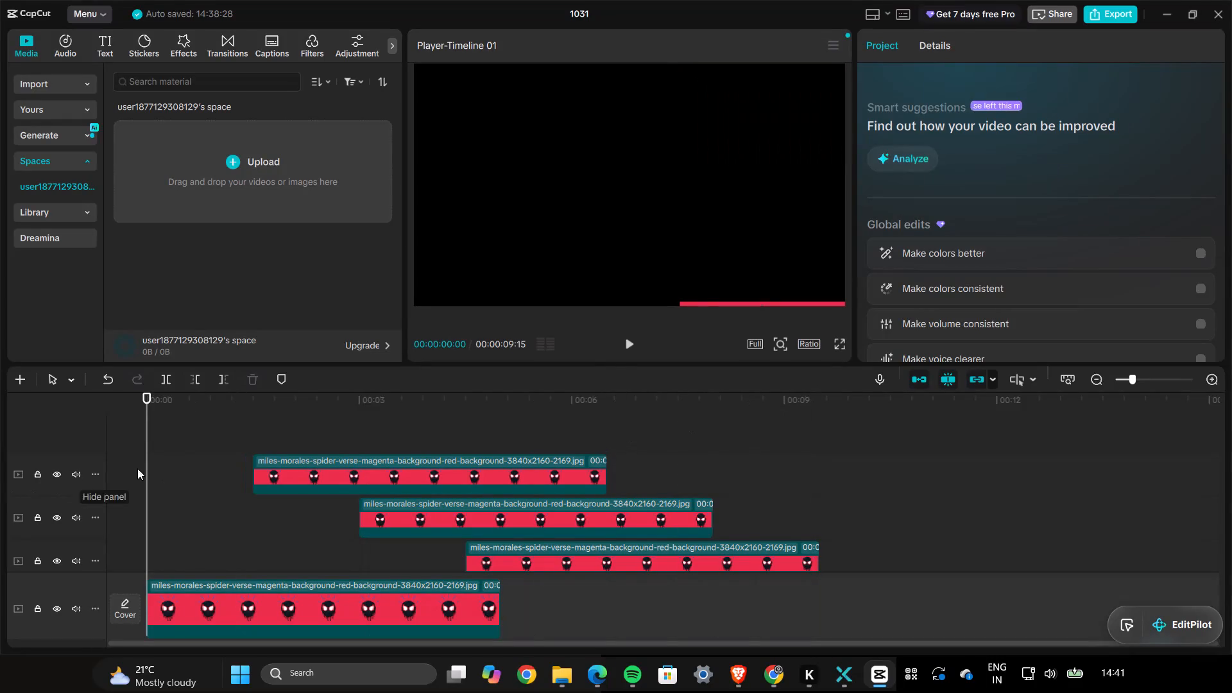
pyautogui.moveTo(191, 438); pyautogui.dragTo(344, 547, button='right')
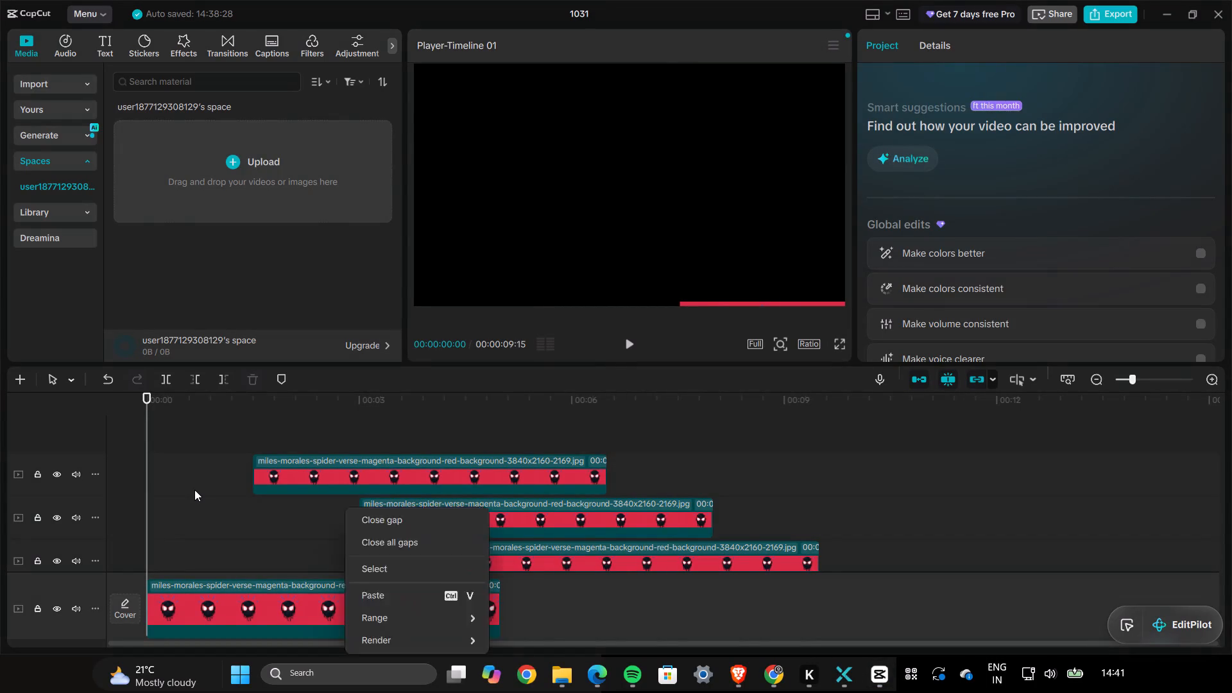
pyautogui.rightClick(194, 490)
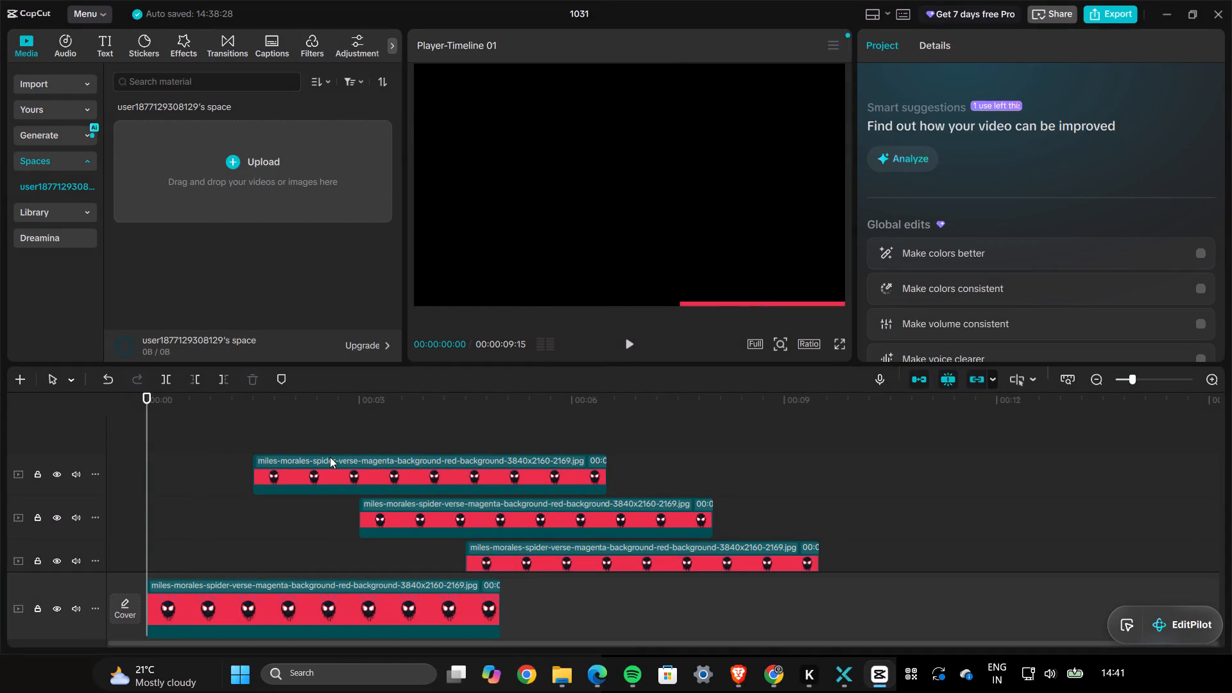